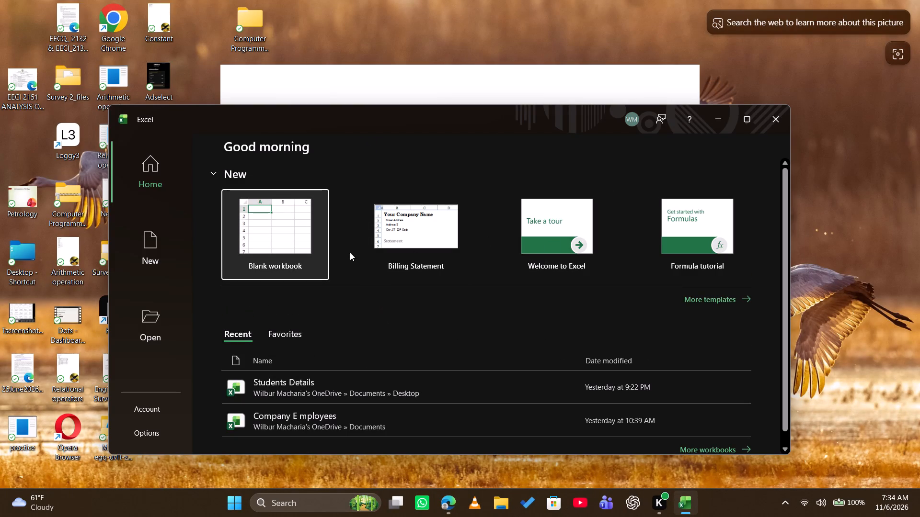
# Create a new blank workbook, maximize its window and select cell A1 of the empty sheet.
pyautogui.doubleClick(275, 232)
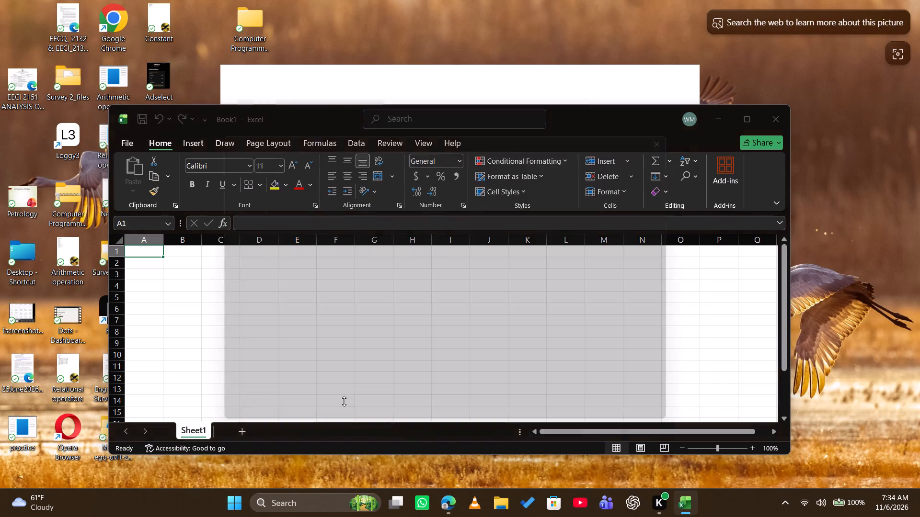
pyautogui.click(685, 127)
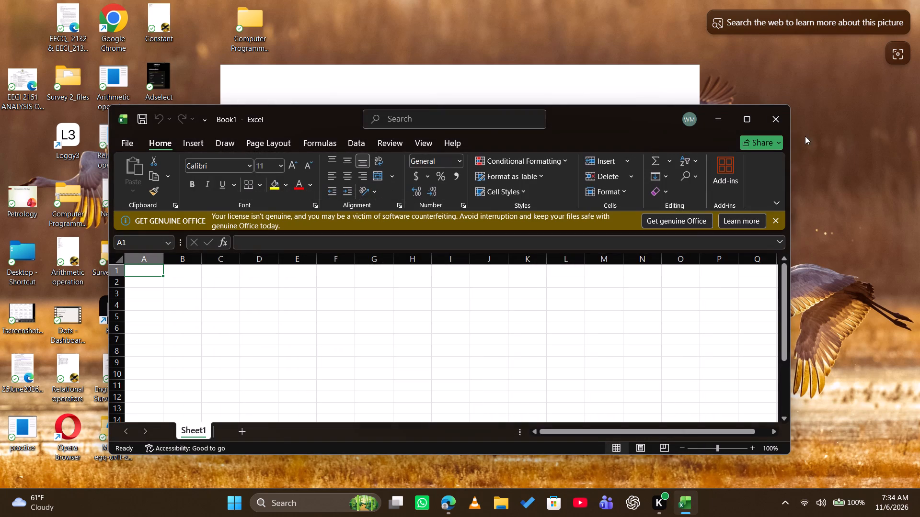
pyautogui.click(745, 115)
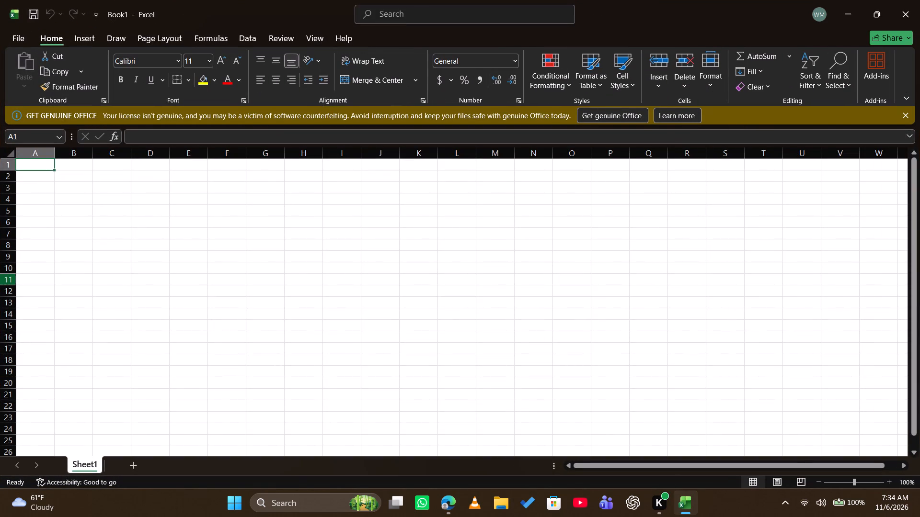
pyautogui.click(25, 169)
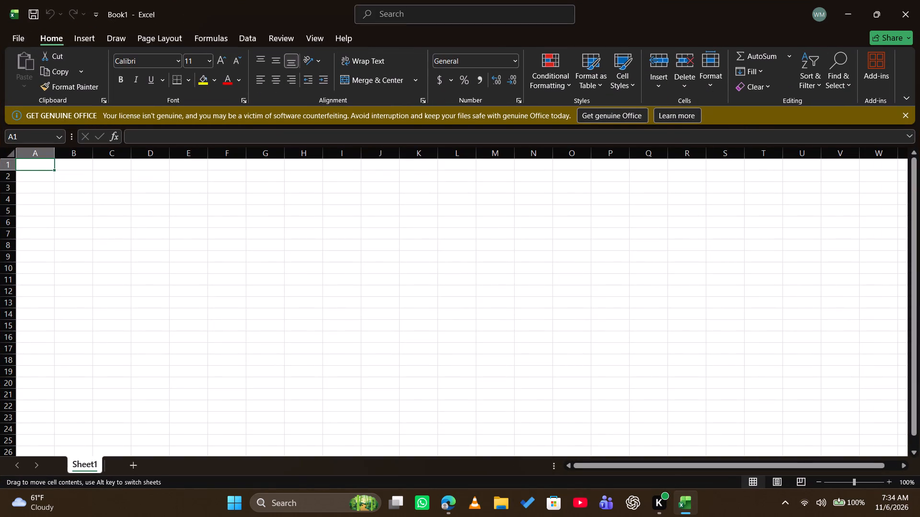
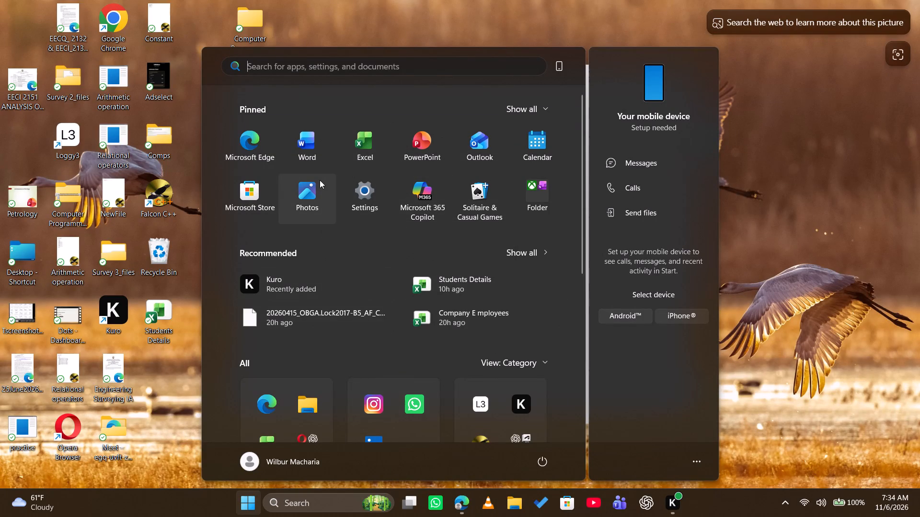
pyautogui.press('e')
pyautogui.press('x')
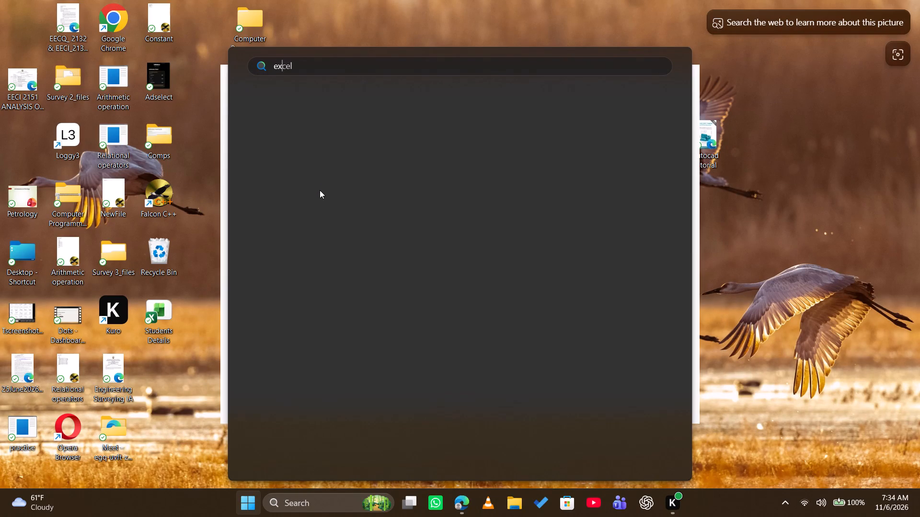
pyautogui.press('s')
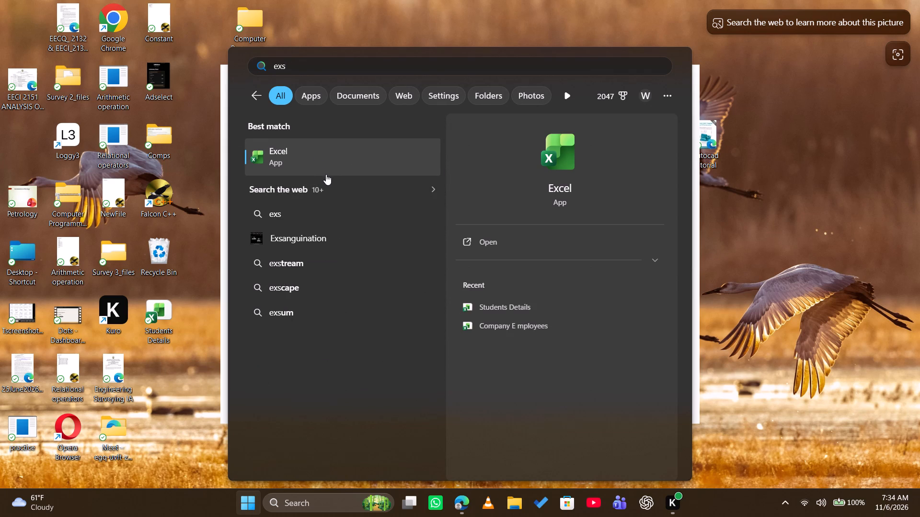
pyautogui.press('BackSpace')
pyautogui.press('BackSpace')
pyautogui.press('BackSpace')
# Search the computer for Access, launch the app and bring its start screen to the front.
pyautogui.write('acess')
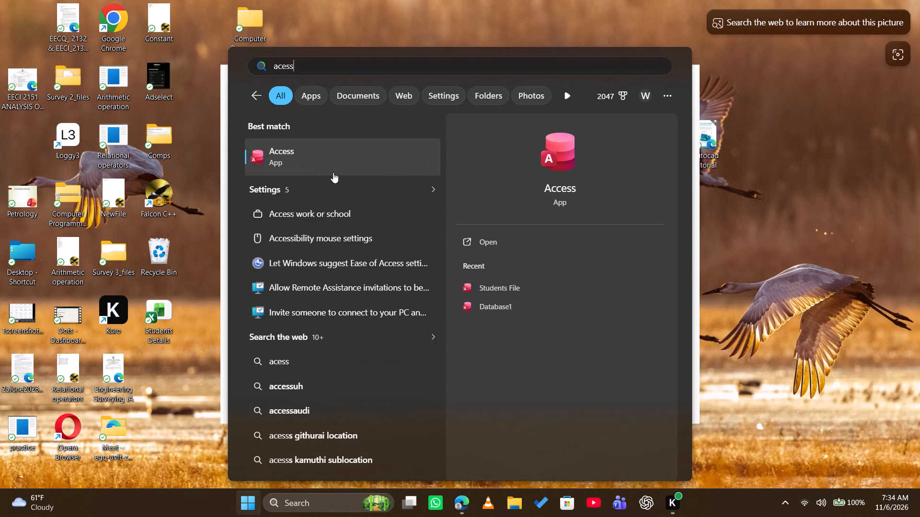
pyautogui.doubleClick(335, 164)
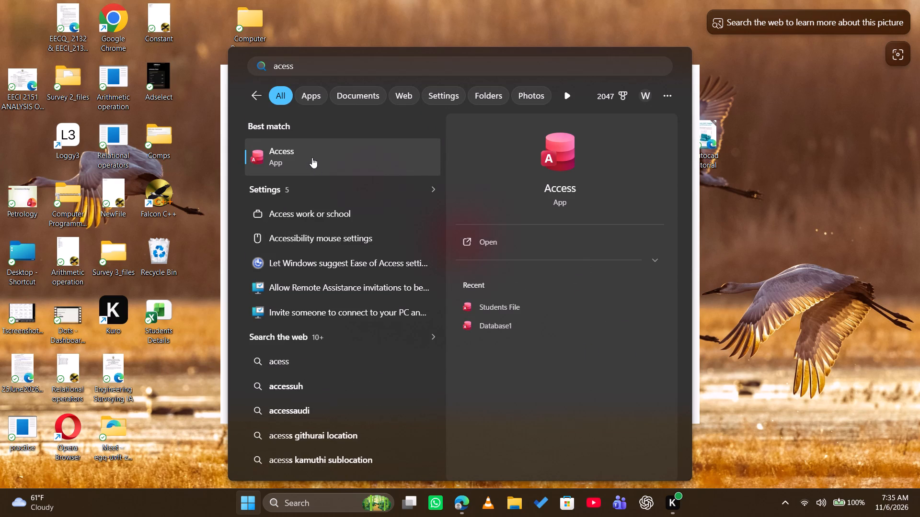
pyautogui.doubleClick(299, 157)
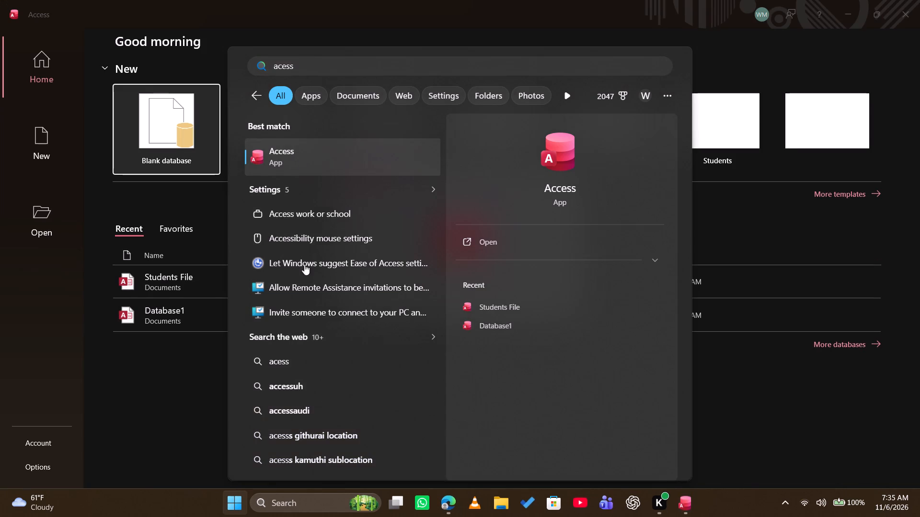
pyautogui.click(746, 69)
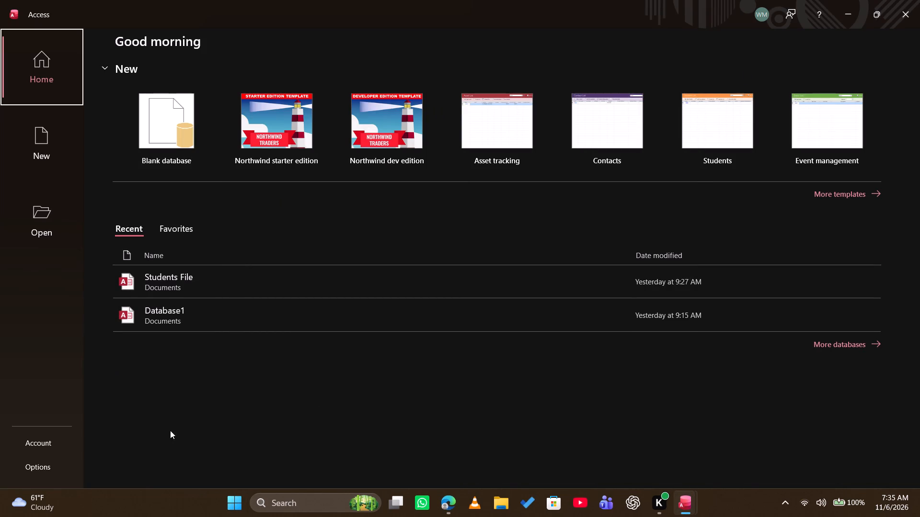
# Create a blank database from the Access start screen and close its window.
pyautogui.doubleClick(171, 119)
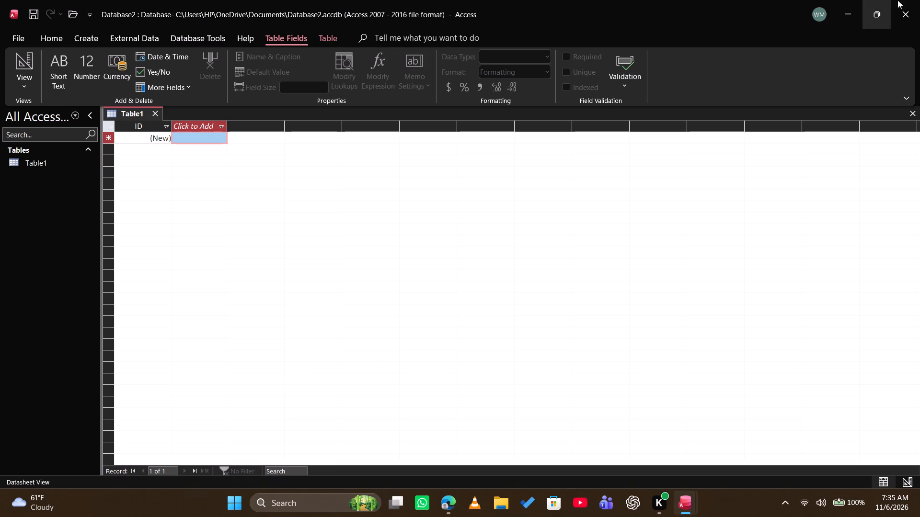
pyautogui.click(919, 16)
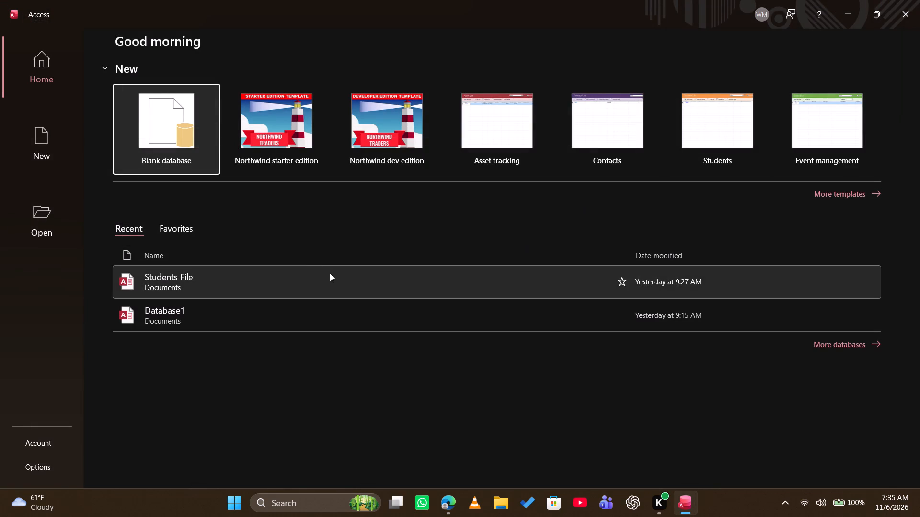
# Create a new blank database from the remaining Access start screen.
pyautogui.doubleClick(164, 113)
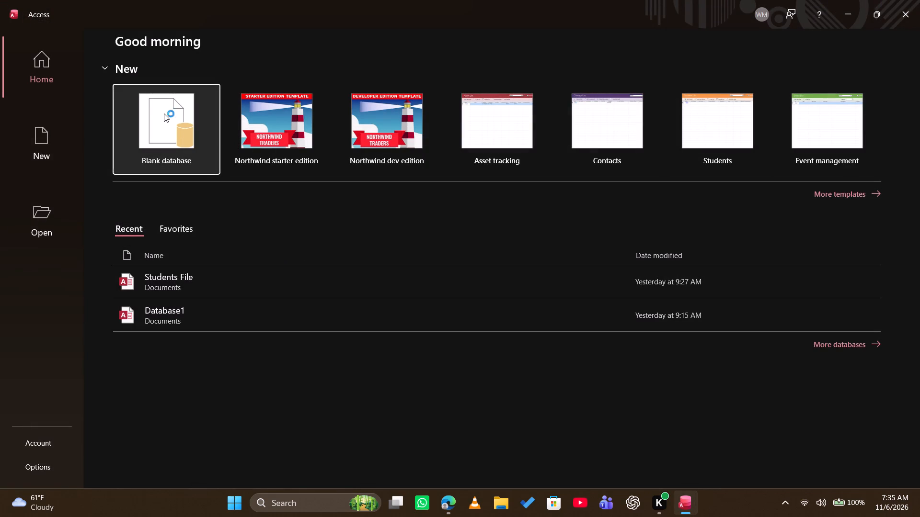
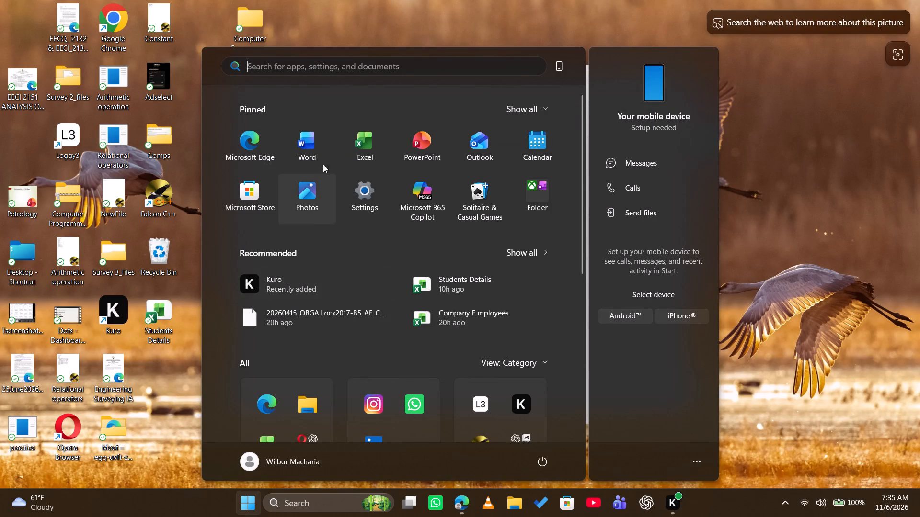
# Search the computer for Access and launch the app.
pyautogui.press('a')
pyautogui.write('ce')
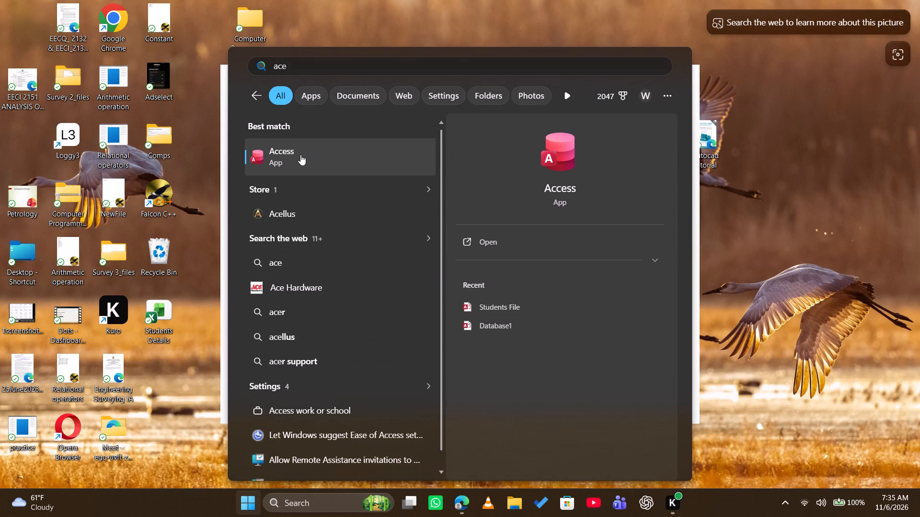
pyautogui.click(300, 155)
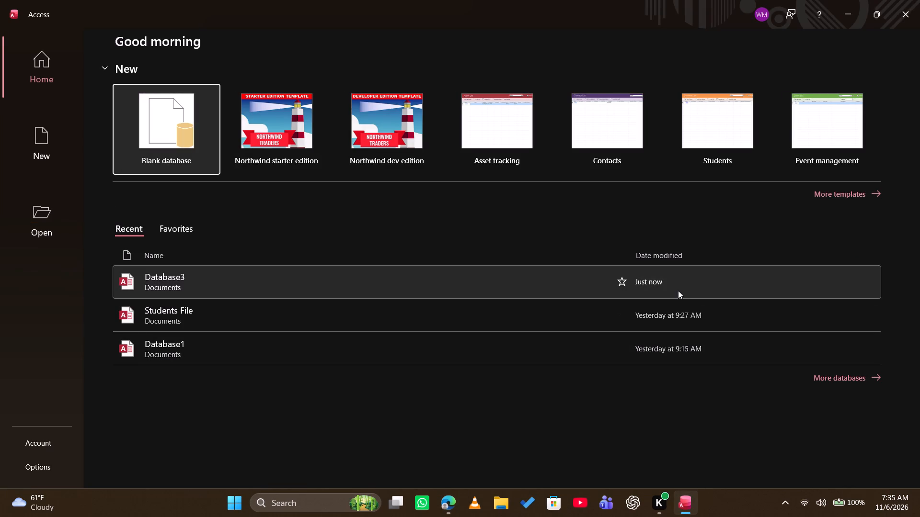
# Remove the Database3 entry from the list of recent databases.
pyautogui.rightClick(391, 286)
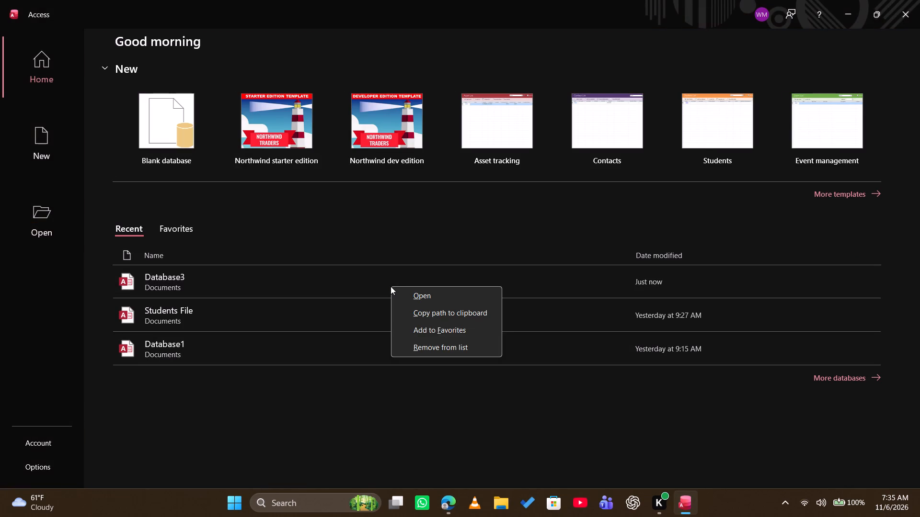
pyautogui.click(416, 354)
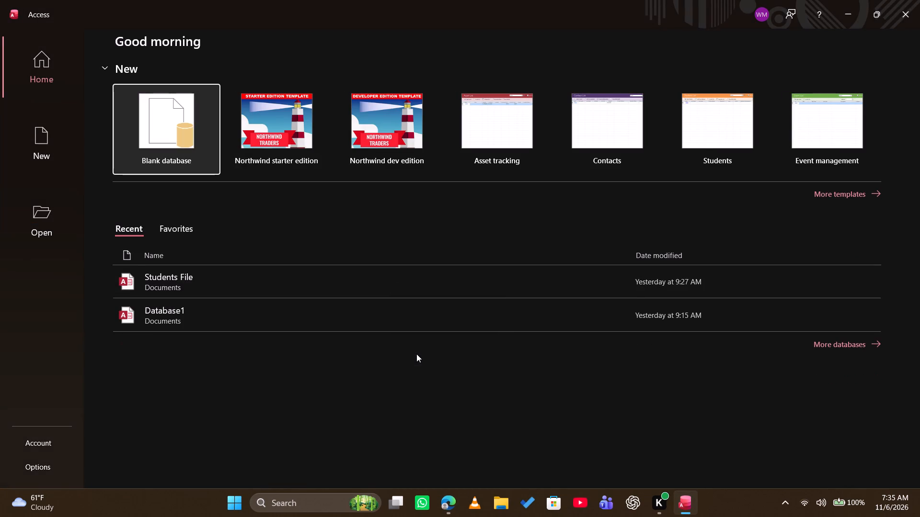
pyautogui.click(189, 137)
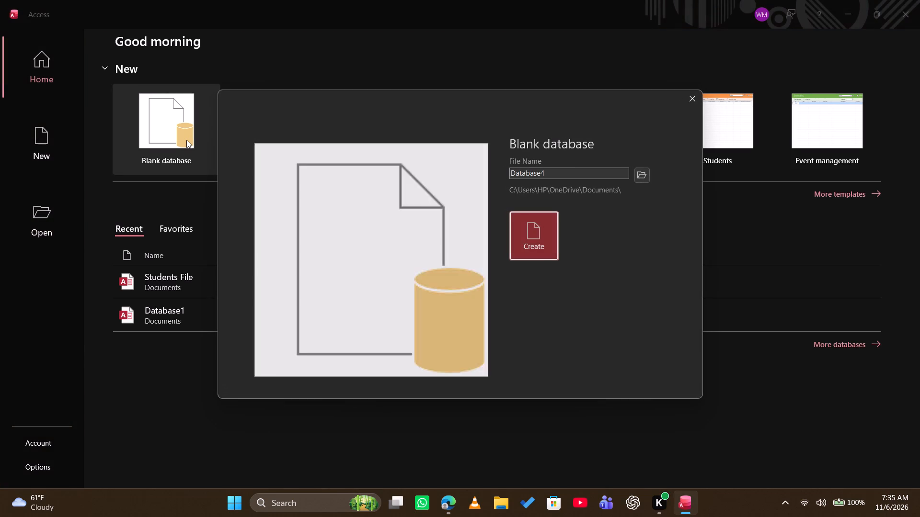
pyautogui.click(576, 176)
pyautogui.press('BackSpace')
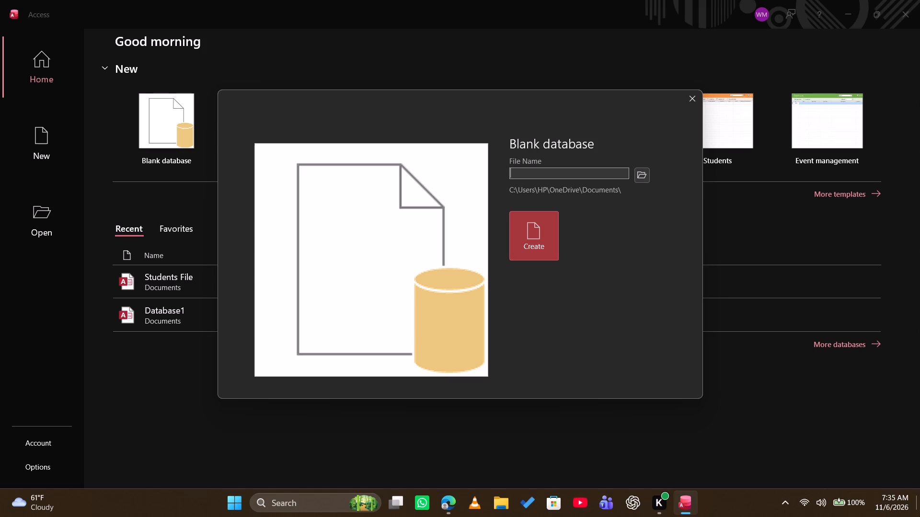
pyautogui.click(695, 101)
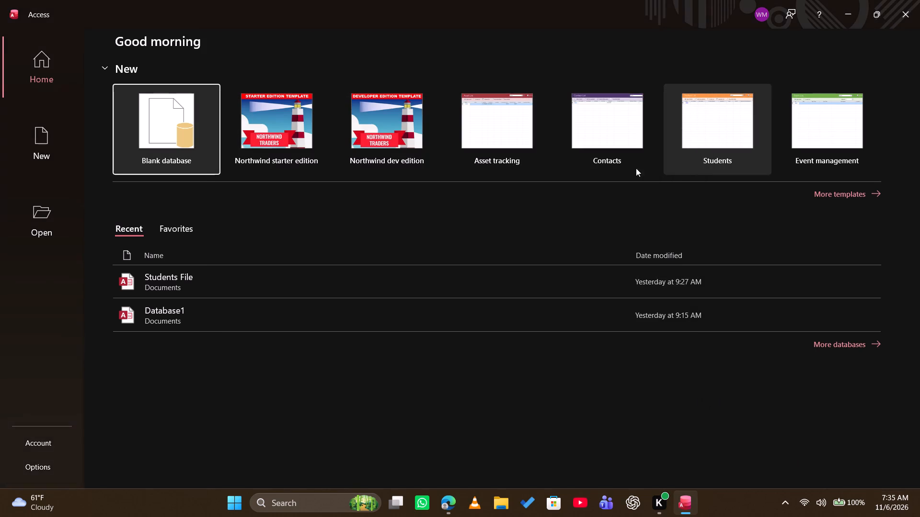
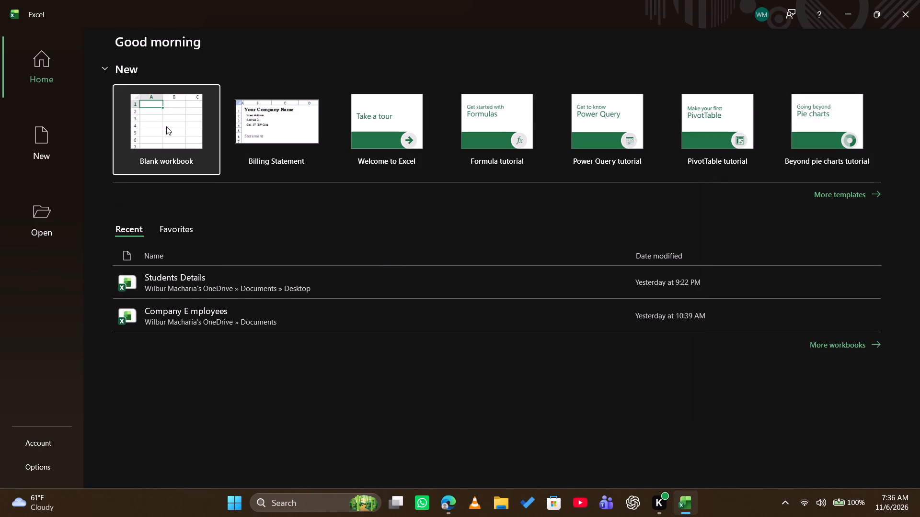
# Create a new blank workbook in Excel.
pyautogui.click(162, 123)
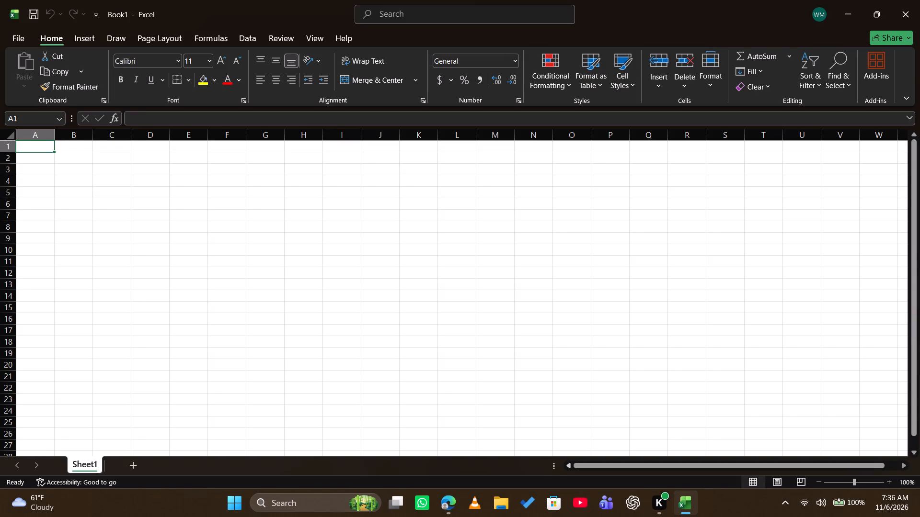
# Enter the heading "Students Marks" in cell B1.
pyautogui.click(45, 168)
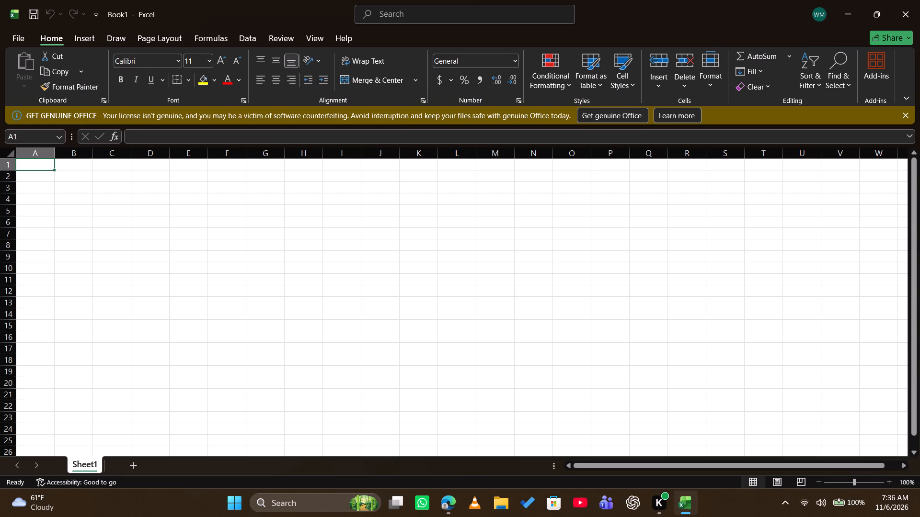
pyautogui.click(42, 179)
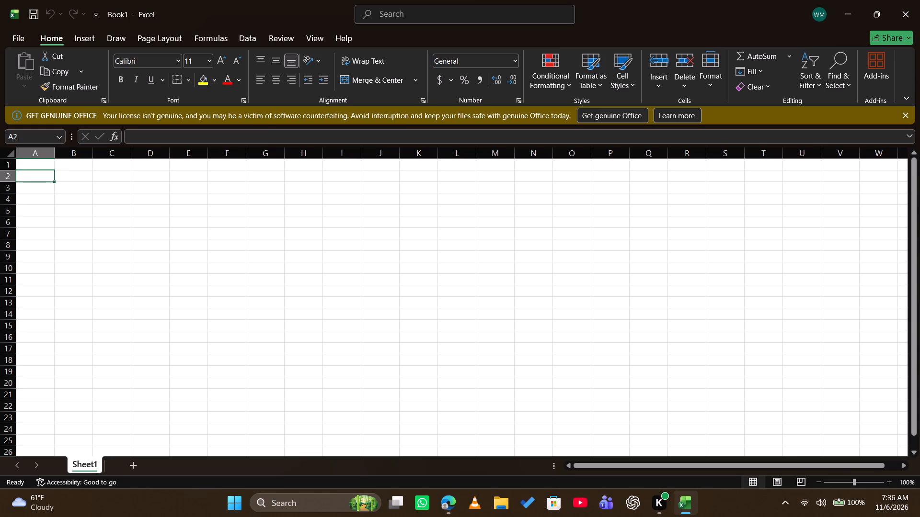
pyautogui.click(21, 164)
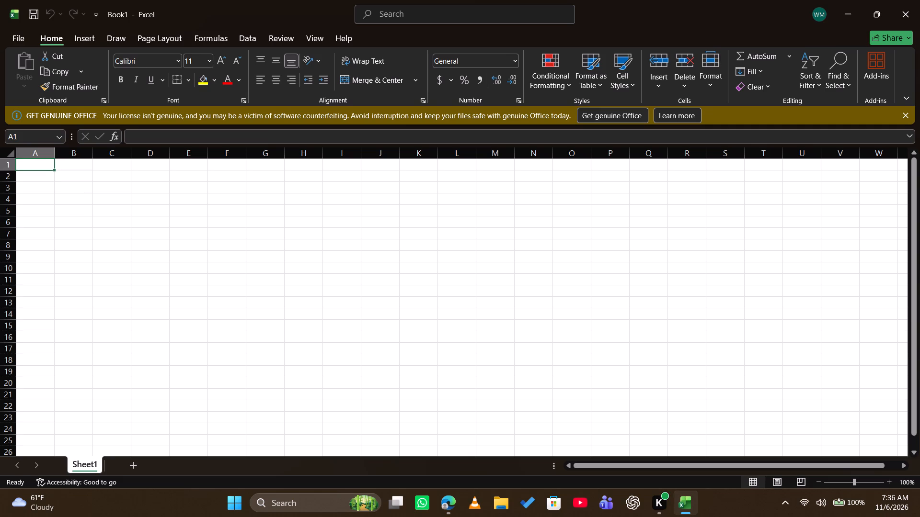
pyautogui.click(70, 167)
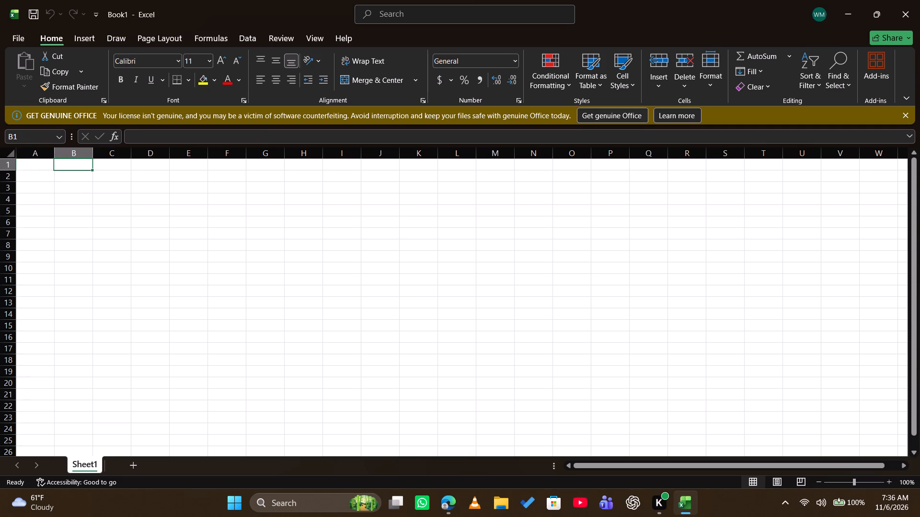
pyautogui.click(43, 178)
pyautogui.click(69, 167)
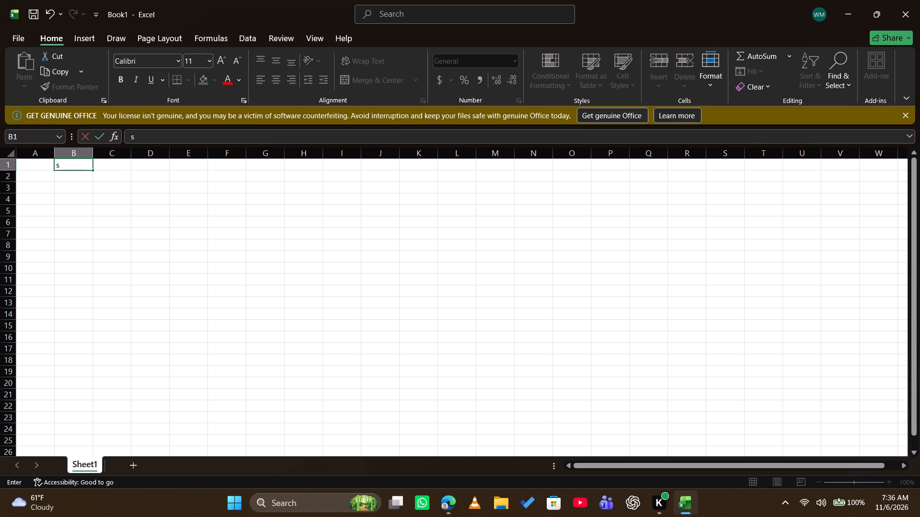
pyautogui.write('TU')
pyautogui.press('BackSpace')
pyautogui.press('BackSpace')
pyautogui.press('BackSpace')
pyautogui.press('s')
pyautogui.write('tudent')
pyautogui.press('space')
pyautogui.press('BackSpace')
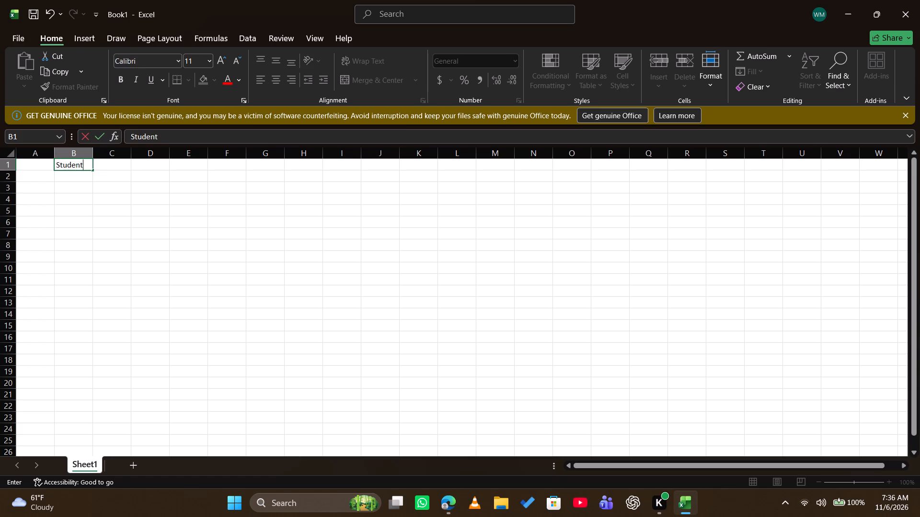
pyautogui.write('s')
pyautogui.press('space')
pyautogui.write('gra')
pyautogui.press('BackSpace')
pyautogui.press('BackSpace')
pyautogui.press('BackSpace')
# Widen column B so the "Students Marks" heading fits inside it.
pyautogui.click(92, 155)
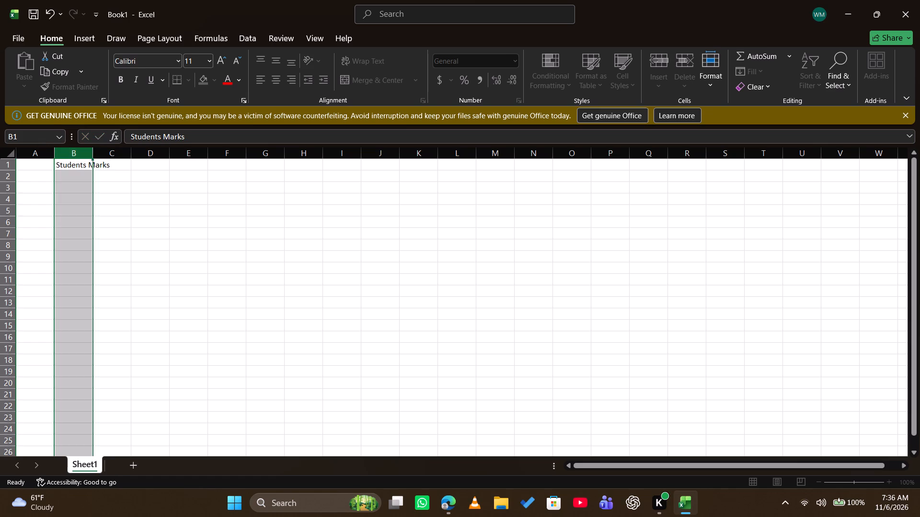
pyautogui.moveTo(93, 155); pyautogui.dragTo(114, 153)
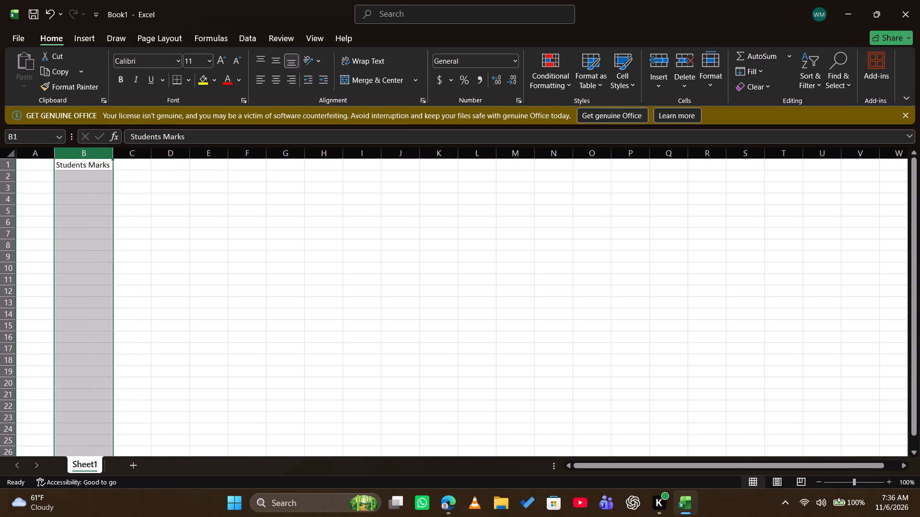
# Enter the heading "Student Name" in cell A2.
pyautogui.click(27, 178)
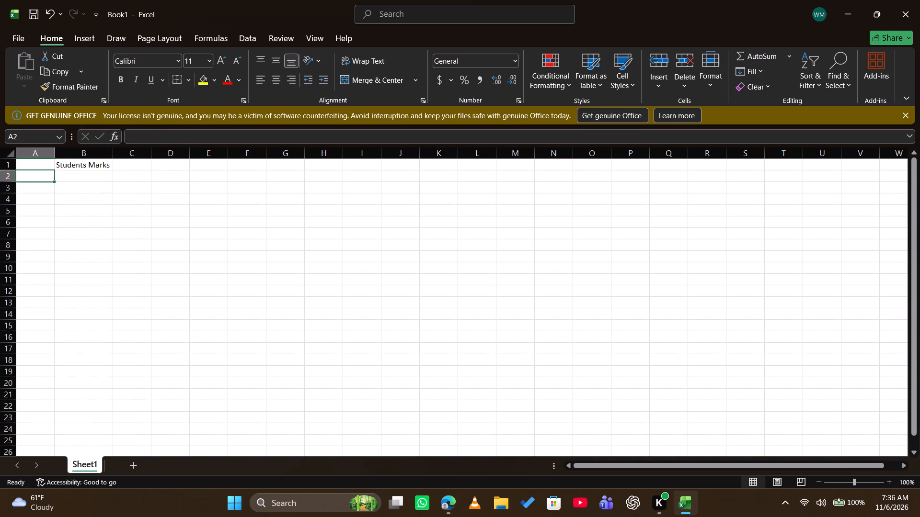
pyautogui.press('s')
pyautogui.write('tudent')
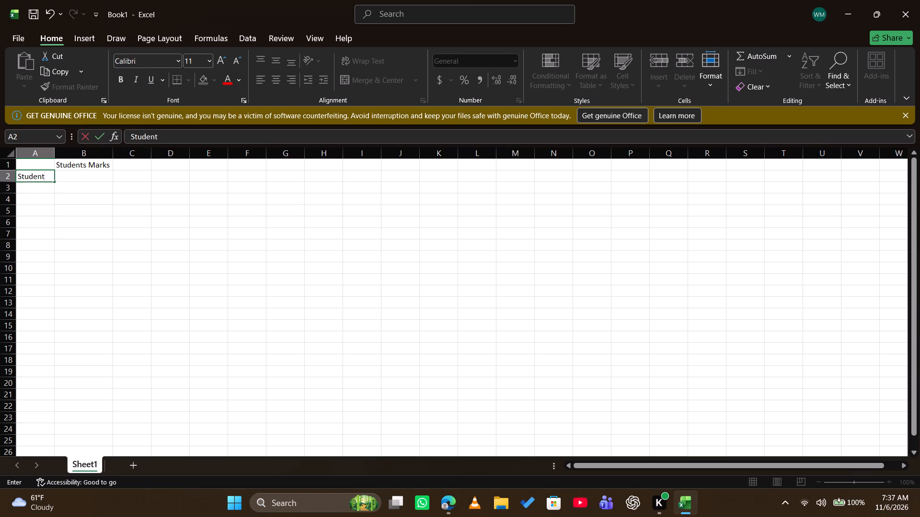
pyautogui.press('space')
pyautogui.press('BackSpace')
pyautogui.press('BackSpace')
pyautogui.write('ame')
# Widen column A to well beyond the length of the "Student Name" heading.
pyautogui.click(49, 155)
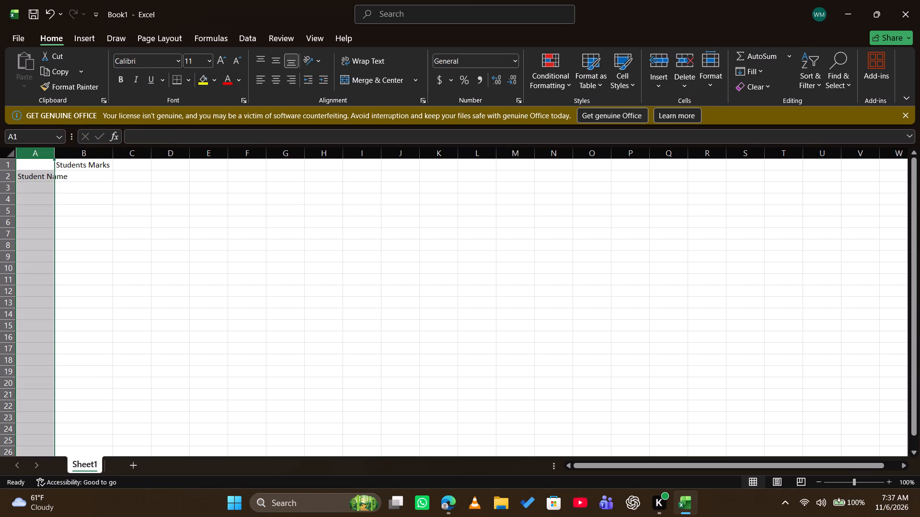
pyautogui.moveTo(52, 158); pyautogui.dragTo(66, 154)
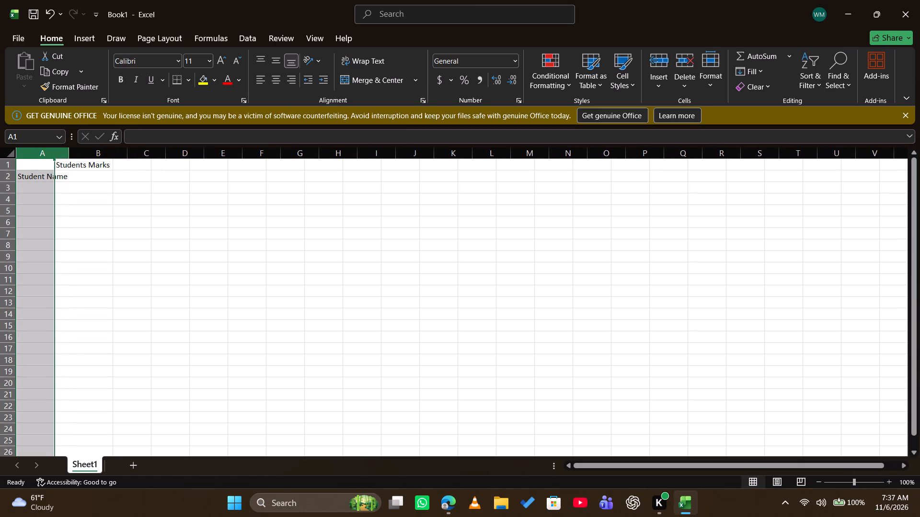
pyautogui.moveTo(66, 154); pyautogui.dragTo(89, 151)
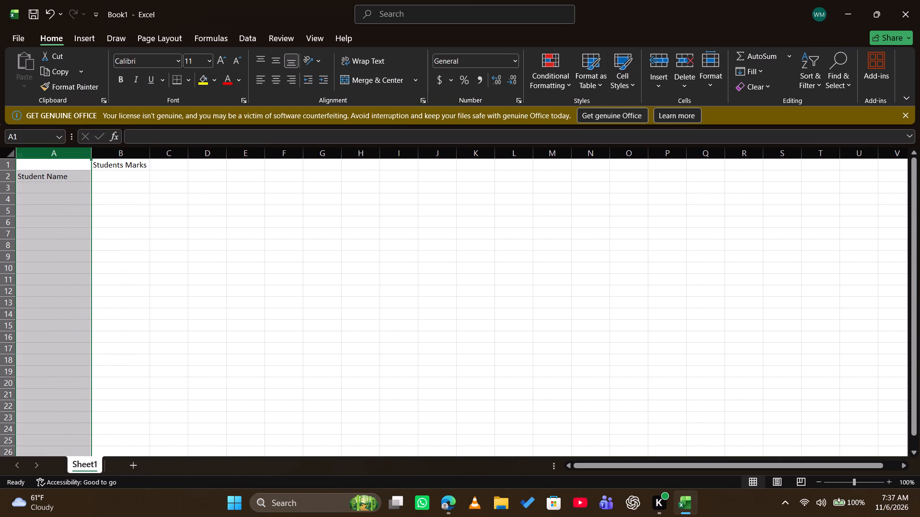
pyautogui.moveTo(90, 157); pyautogui.dragTo(104, 157)
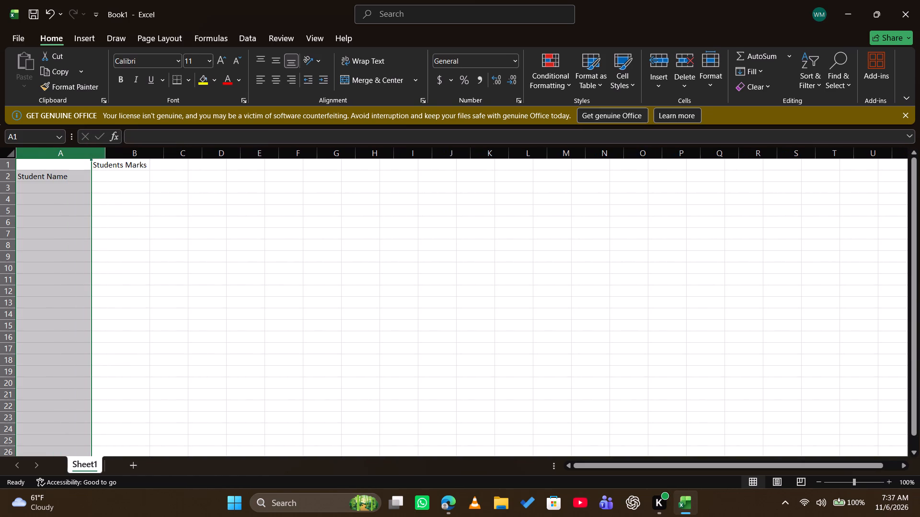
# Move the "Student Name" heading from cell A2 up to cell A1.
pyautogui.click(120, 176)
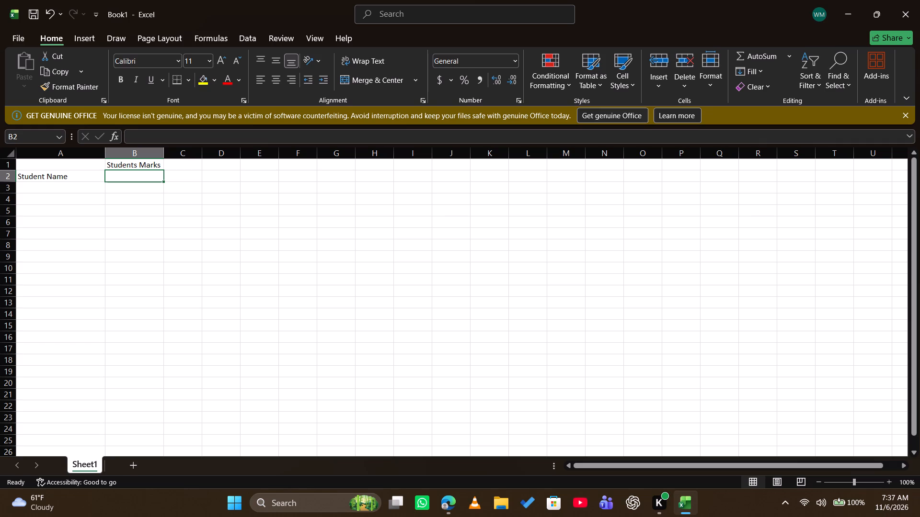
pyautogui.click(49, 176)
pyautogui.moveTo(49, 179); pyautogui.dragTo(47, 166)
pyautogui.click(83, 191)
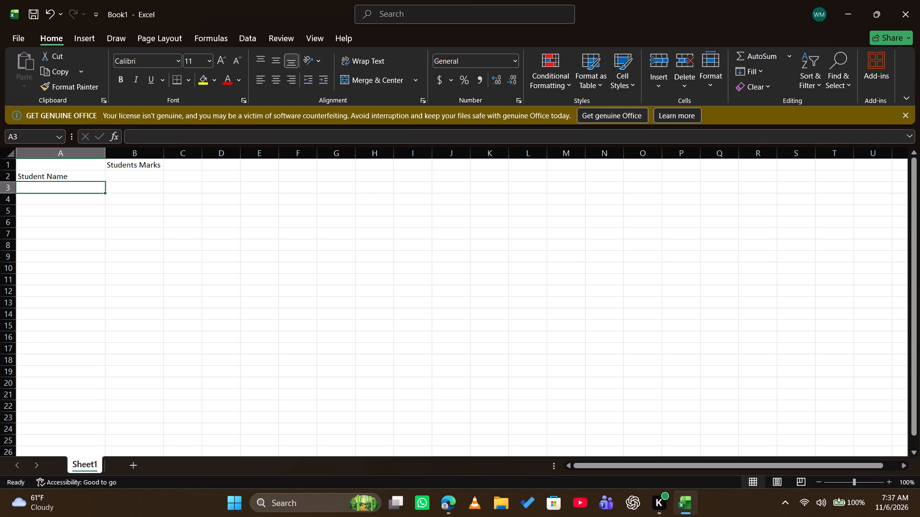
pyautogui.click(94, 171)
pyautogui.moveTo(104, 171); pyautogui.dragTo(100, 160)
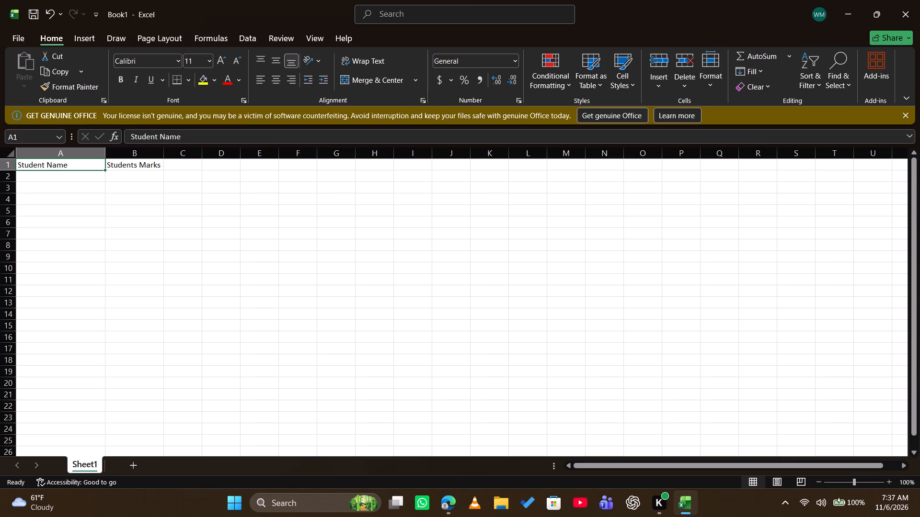
# Delete cell B1 containing "Students Marks", shifting the remaining cells left.
pyautogui.rightClick(127, 167)
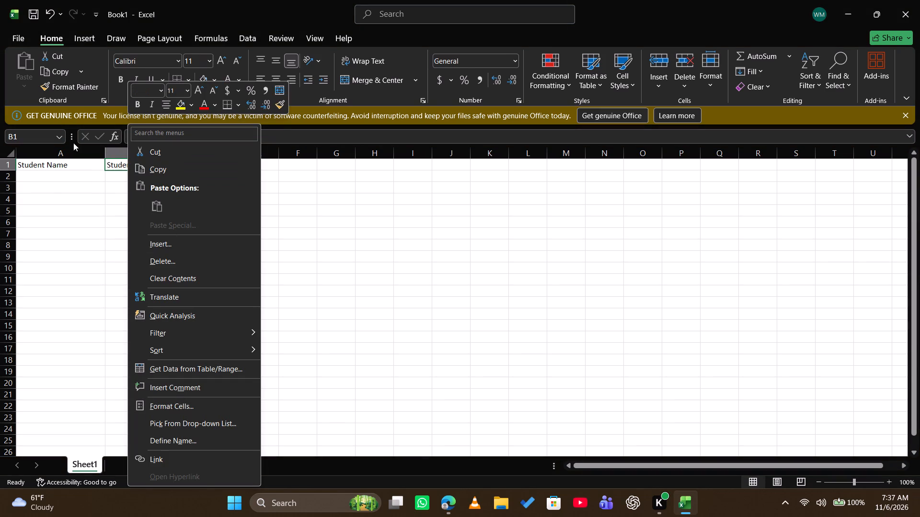
pyautogui.click(159, 264)
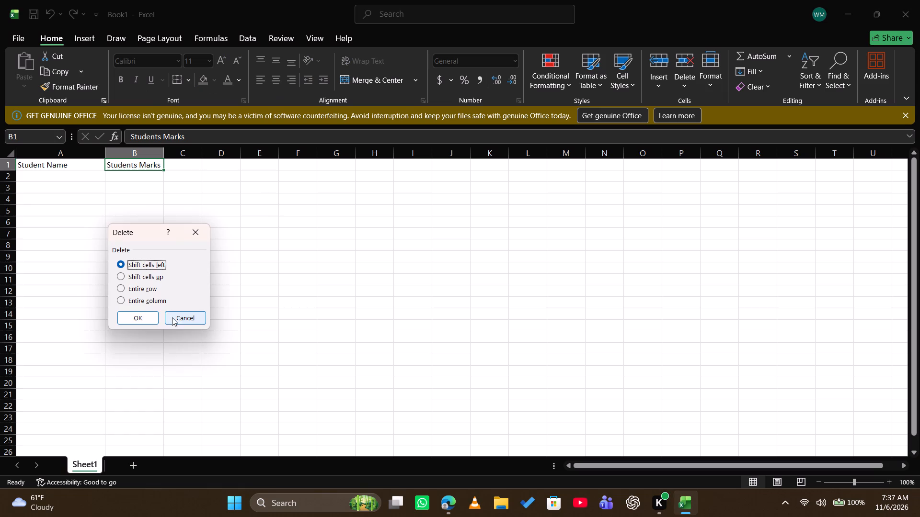
pyautogui.click(144, 322)
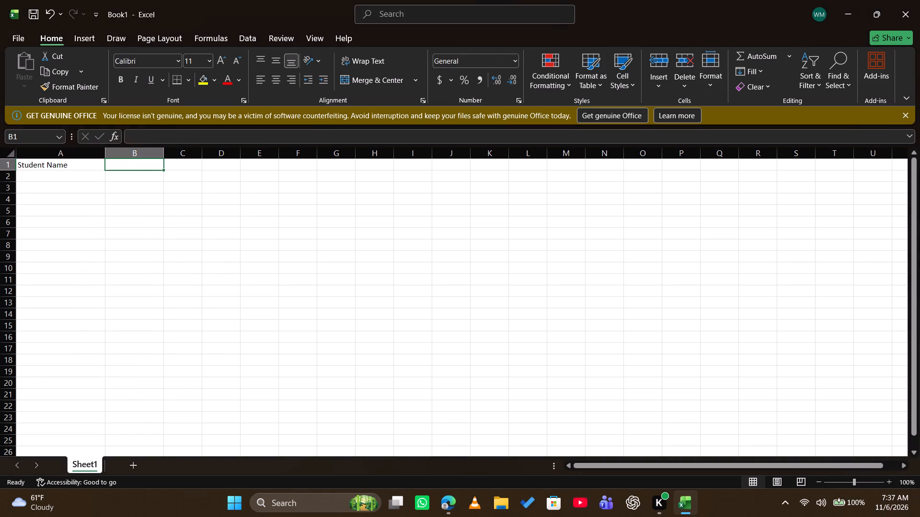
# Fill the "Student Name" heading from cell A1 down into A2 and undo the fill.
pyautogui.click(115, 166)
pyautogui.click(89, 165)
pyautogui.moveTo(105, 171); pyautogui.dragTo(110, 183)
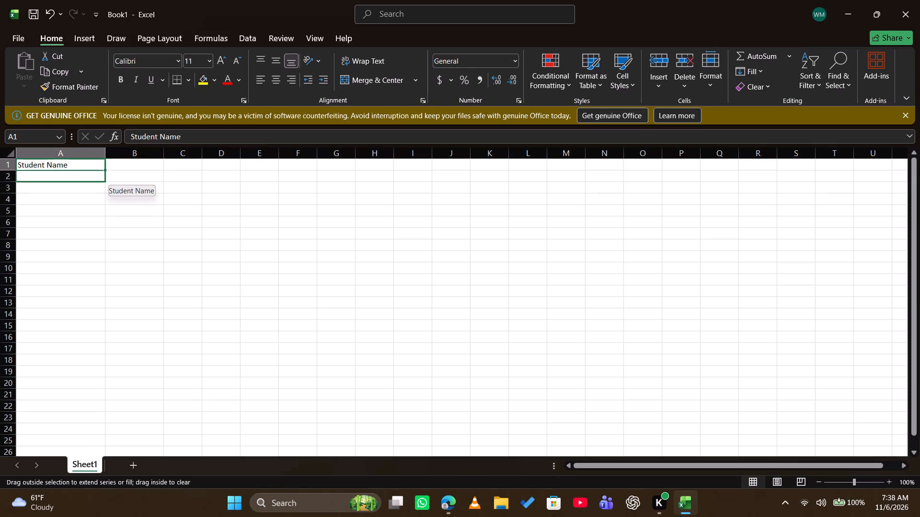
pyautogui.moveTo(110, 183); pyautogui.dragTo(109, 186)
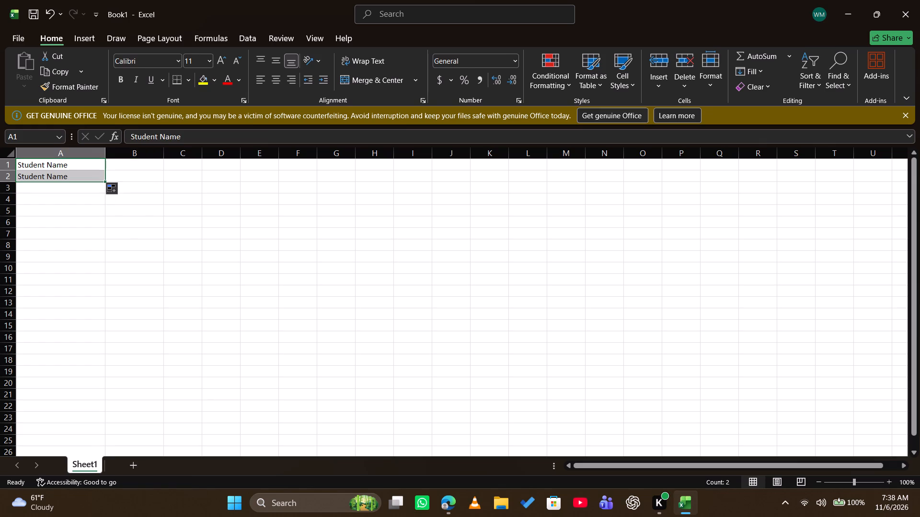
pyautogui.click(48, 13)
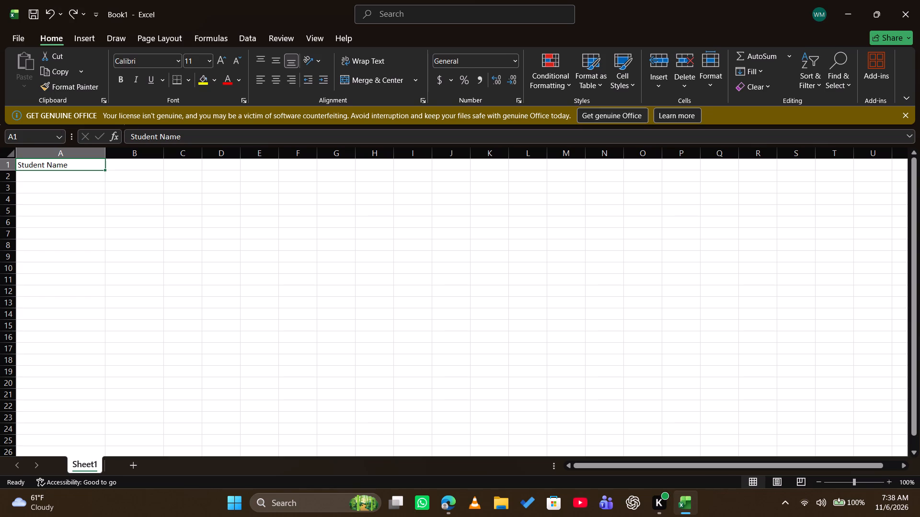
# Move the "Student Name" heading from cell A1 down to cell A2.
pyautogui.moveTo(105, 162); pyautogui.dragTo(101, 172)
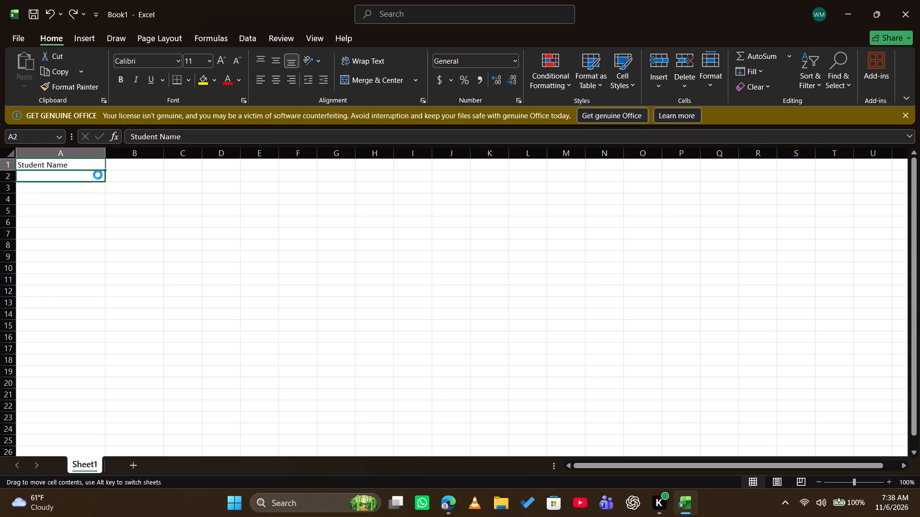
pyautogui.click(121, 167)
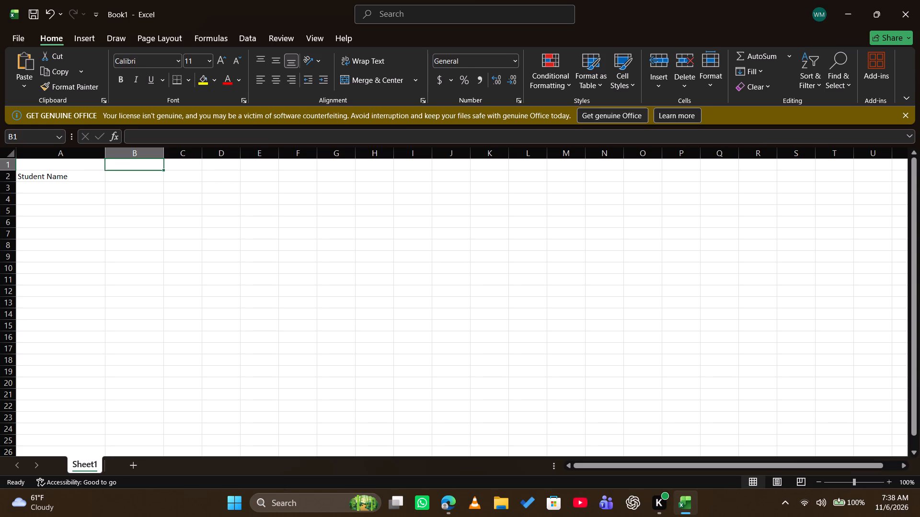
# Enter the subject headings "Maths" in cell B2 and "Kiswahili" in cell C2, beside "Student Name".
pyautogui.click(136, 179)
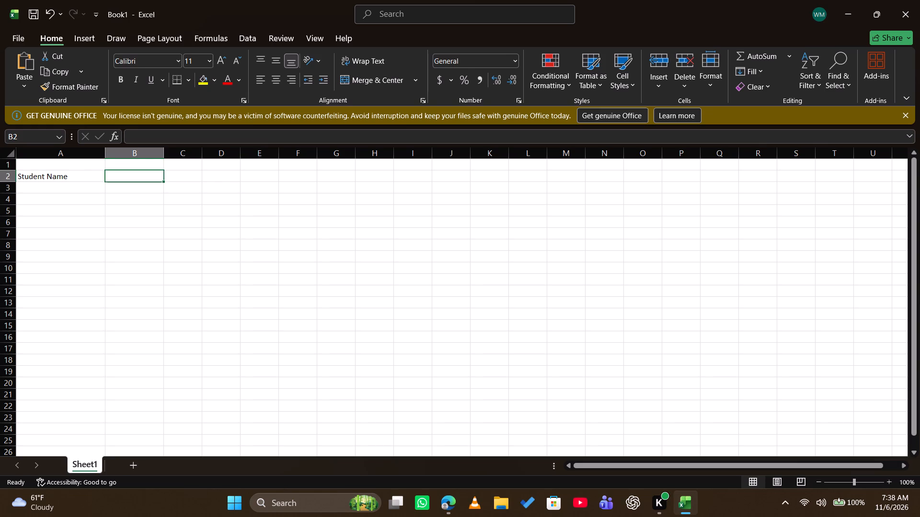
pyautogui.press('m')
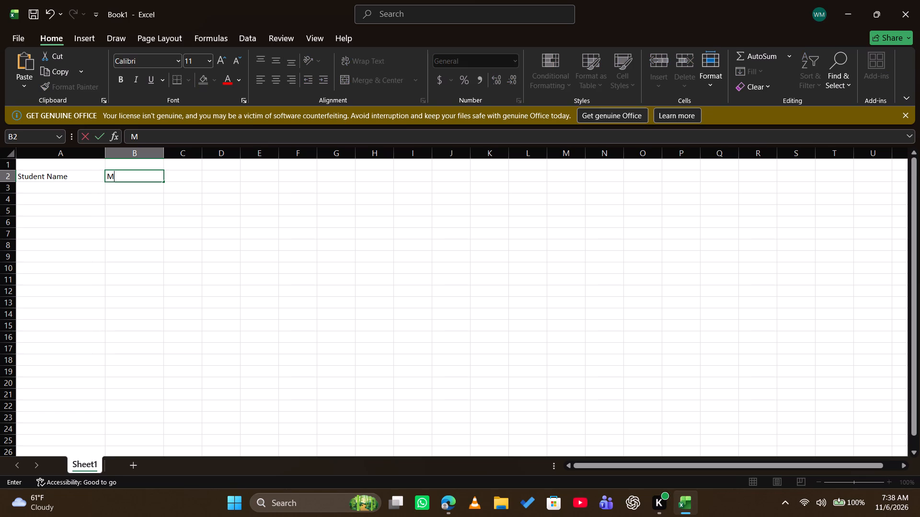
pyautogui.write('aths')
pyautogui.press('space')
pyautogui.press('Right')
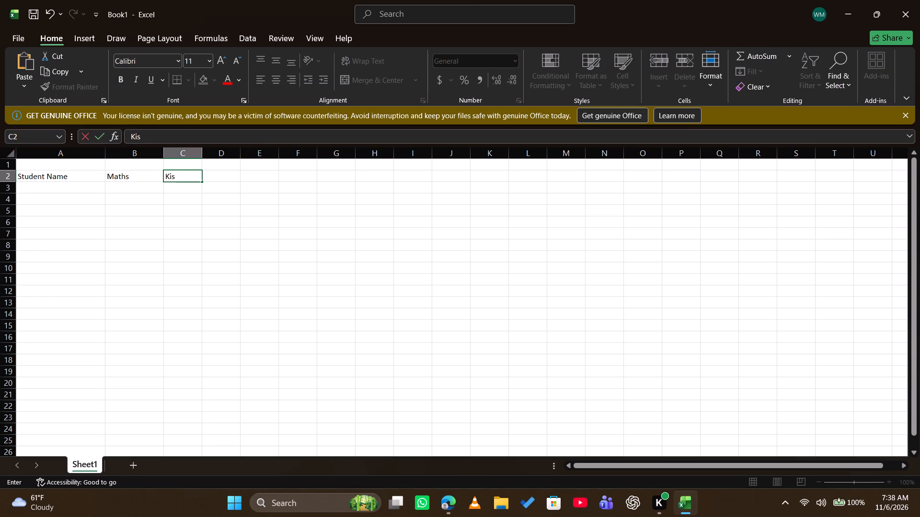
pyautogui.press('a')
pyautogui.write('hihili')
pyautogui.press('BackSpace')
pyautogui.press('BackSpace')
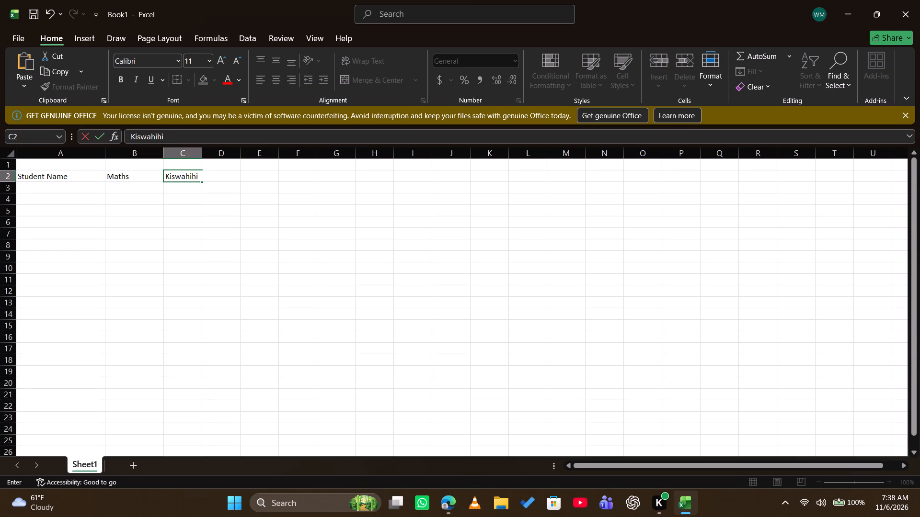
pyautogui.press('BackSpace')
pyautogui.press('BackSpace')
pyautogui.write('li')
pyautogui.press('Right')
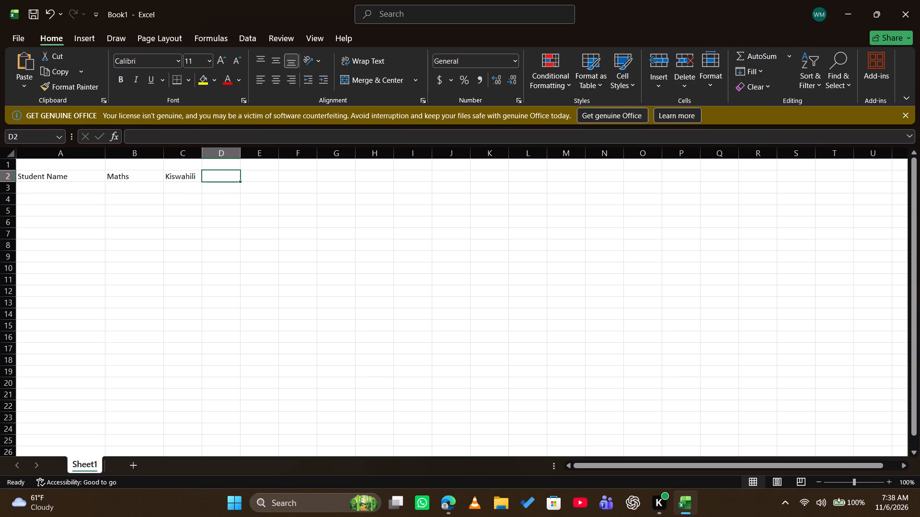
# Continue the heading row with "Eng" in cell D2 and "Biology" in cell E2.
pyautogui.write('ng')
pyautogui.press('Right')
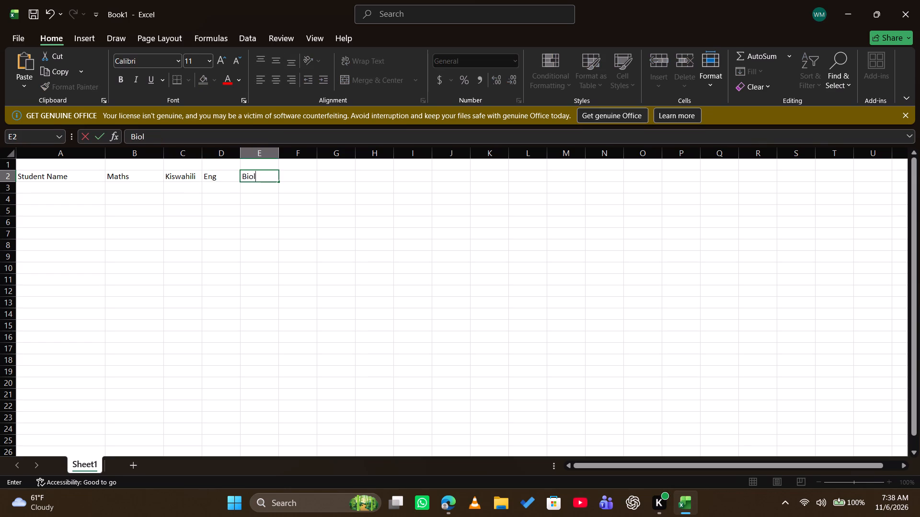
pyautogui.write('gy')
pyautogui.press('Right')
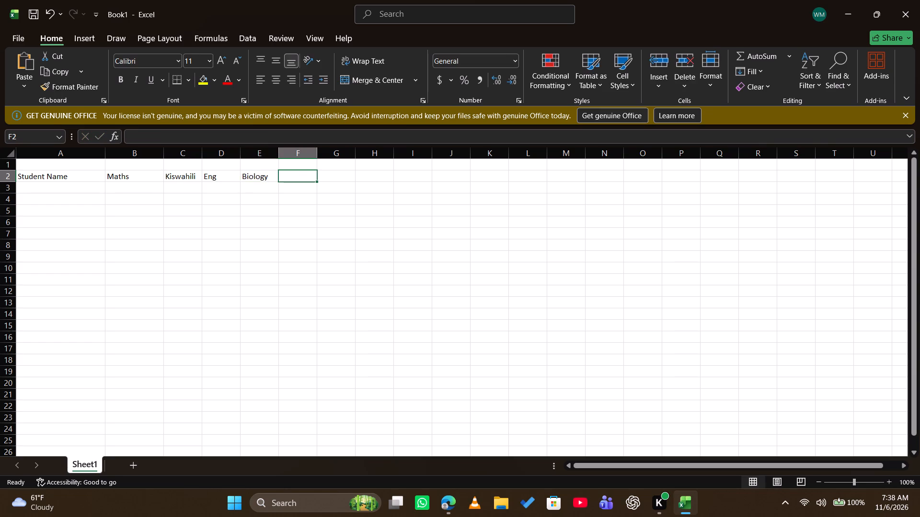
# Enter the heading "chem" in cell F2, after "Biology".
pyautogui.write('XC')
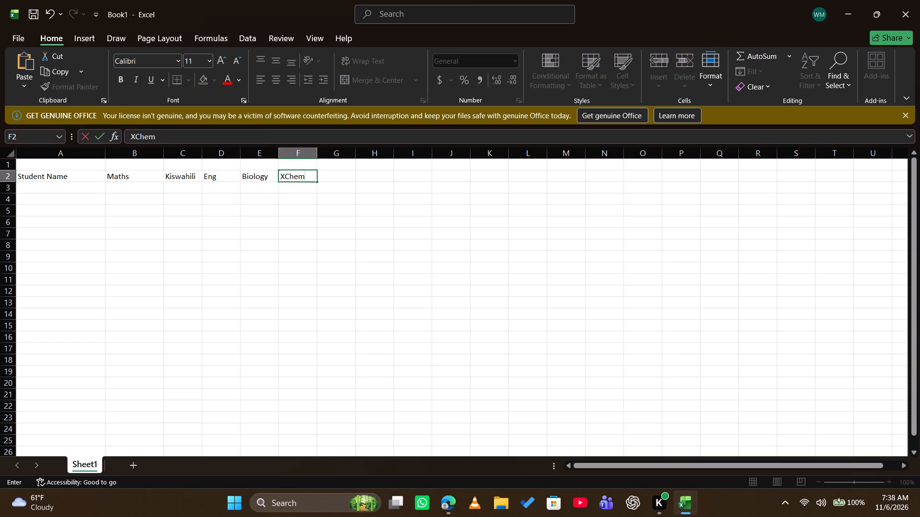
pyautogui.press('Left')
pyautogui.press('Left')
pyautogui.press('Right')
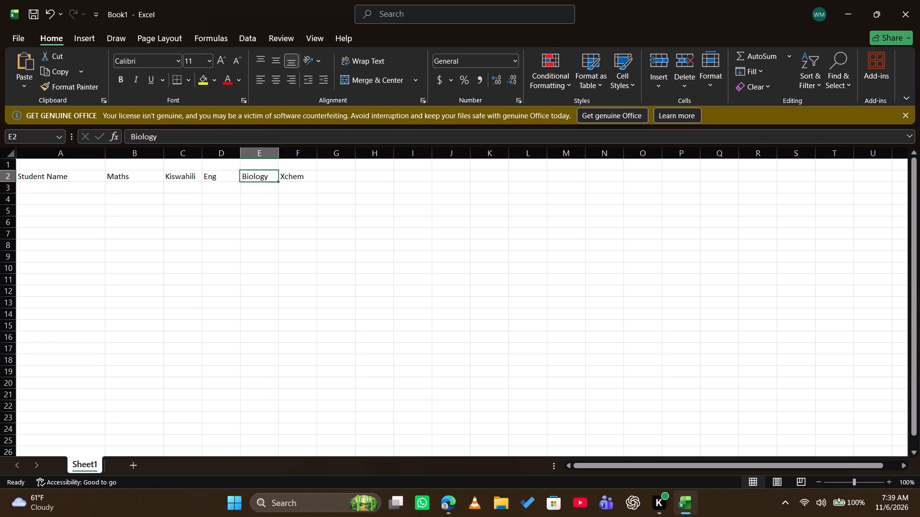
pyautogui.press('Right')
pyautogui.click(135, 142)
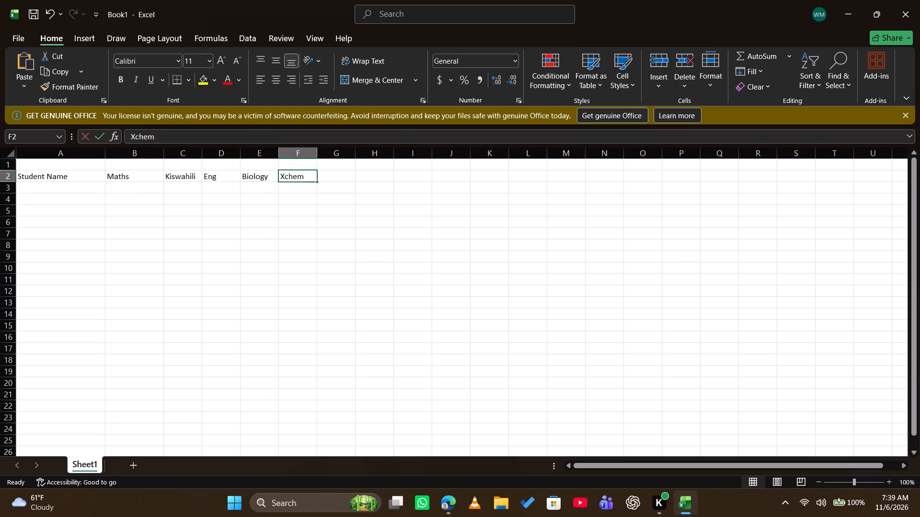
pyautogui.press('BackSpace')
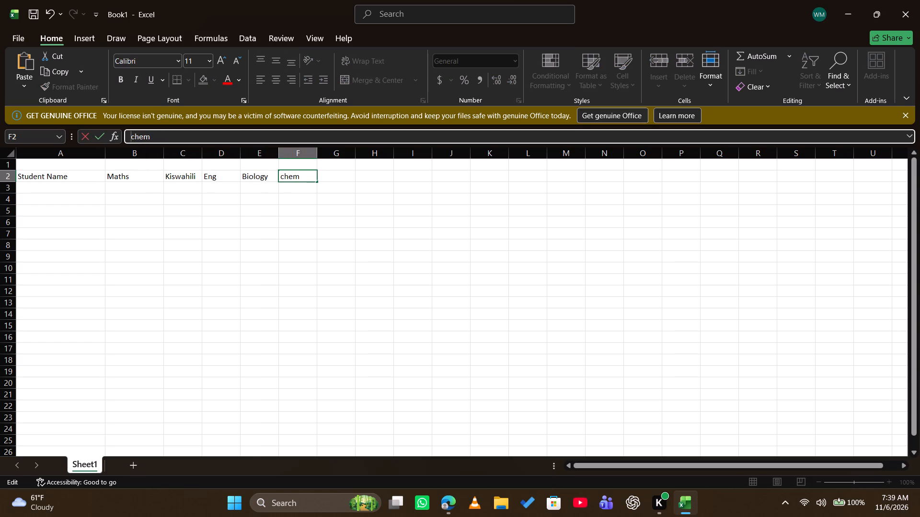
pyautogui.click(334, 179)
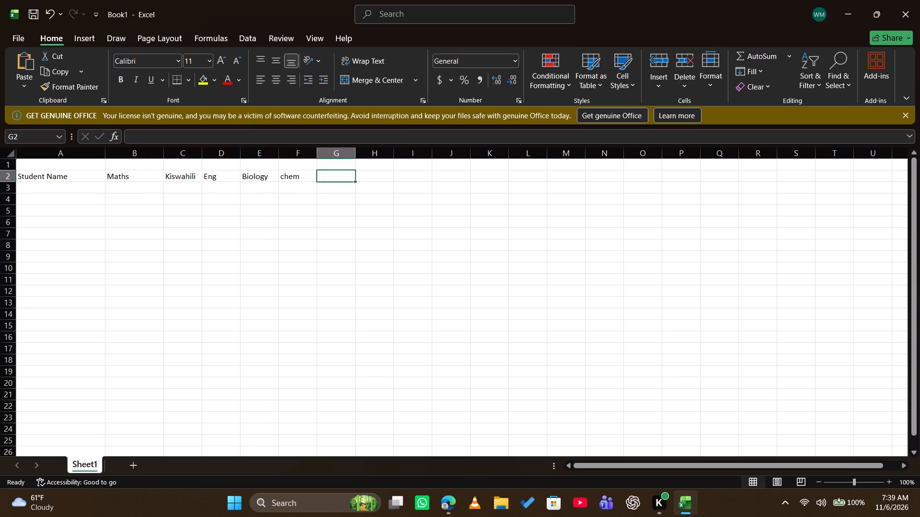
# Complete the subject headings with "Phyc", "Geo" and "Comp" in cells G2 to I2.
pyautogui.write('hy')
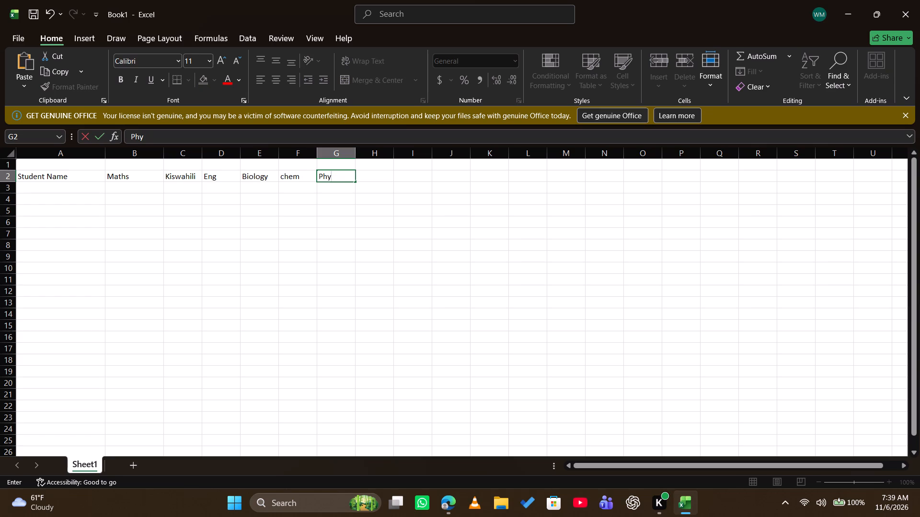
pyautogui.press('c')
pyautogui.click(374, 174)
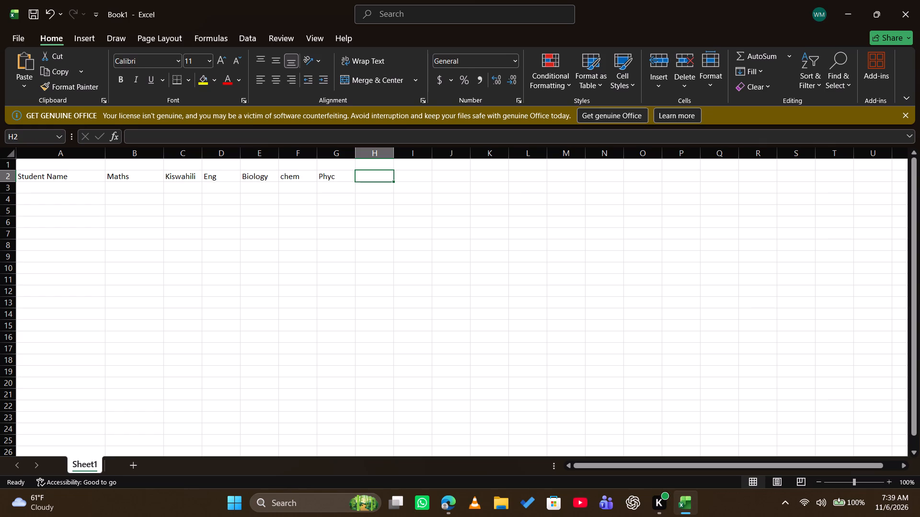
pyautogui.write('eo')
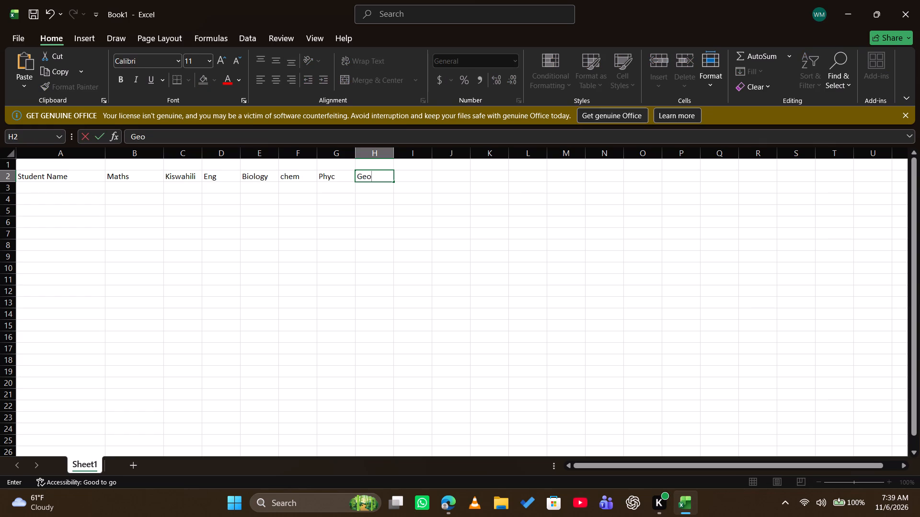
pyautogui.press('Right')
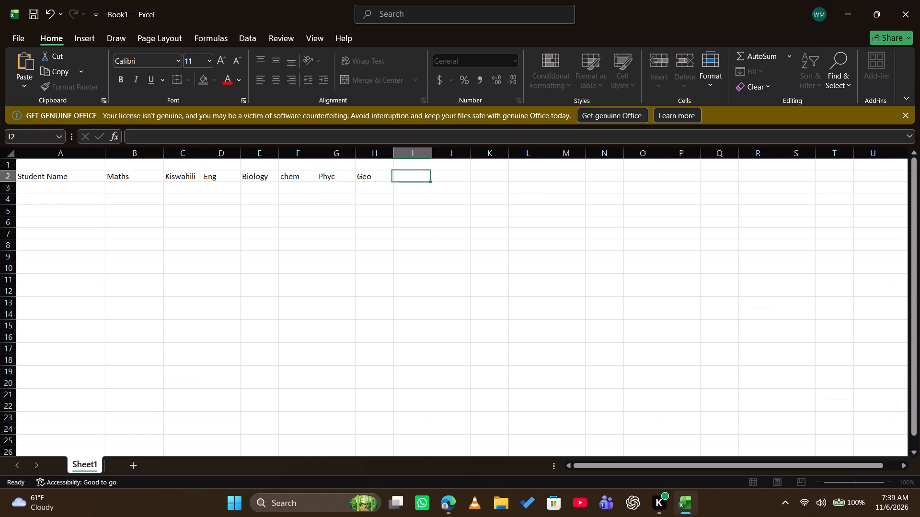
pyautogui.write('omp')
pyautogui.click(374, 273)
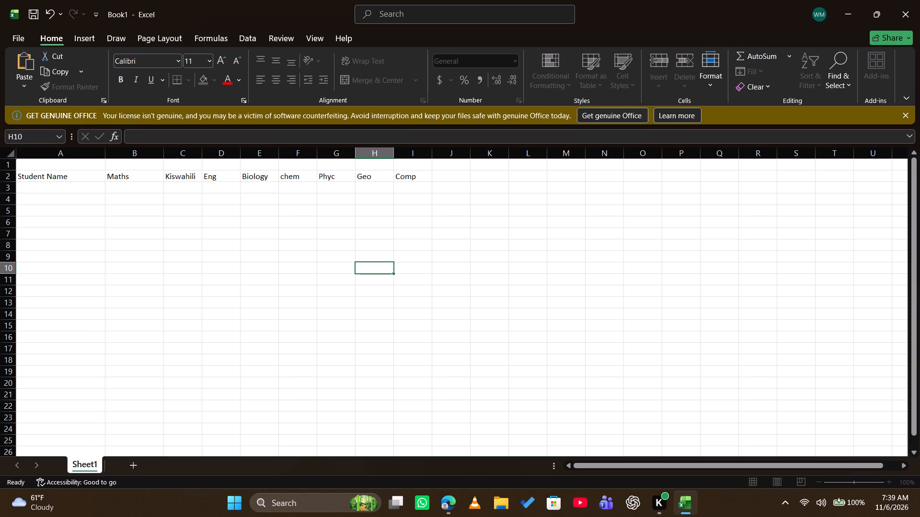
# Merge and center cells B1 to I1 above the subject headings.
pyautogui.moveTo(110, 165); pyautogui.dragTo(264, 168)
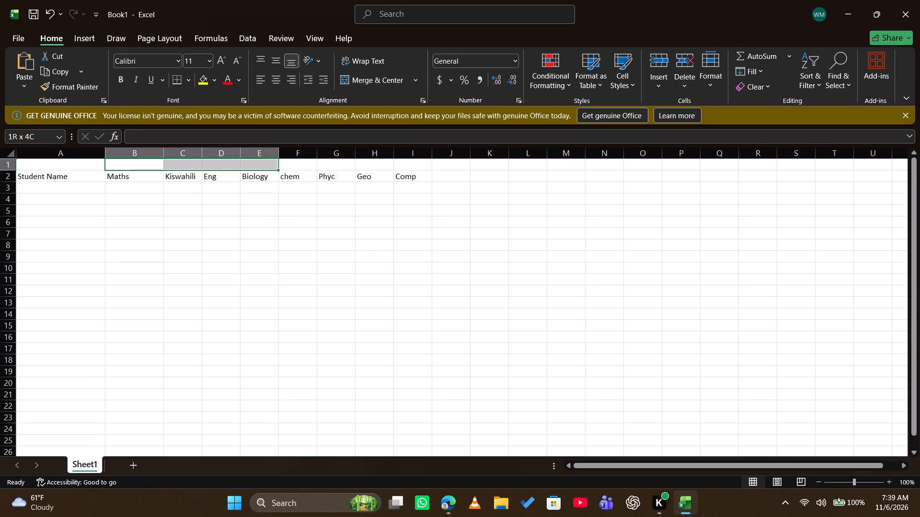
pyautogui.moveTo(264, 168); pyautogui.dragTo(512, 163)
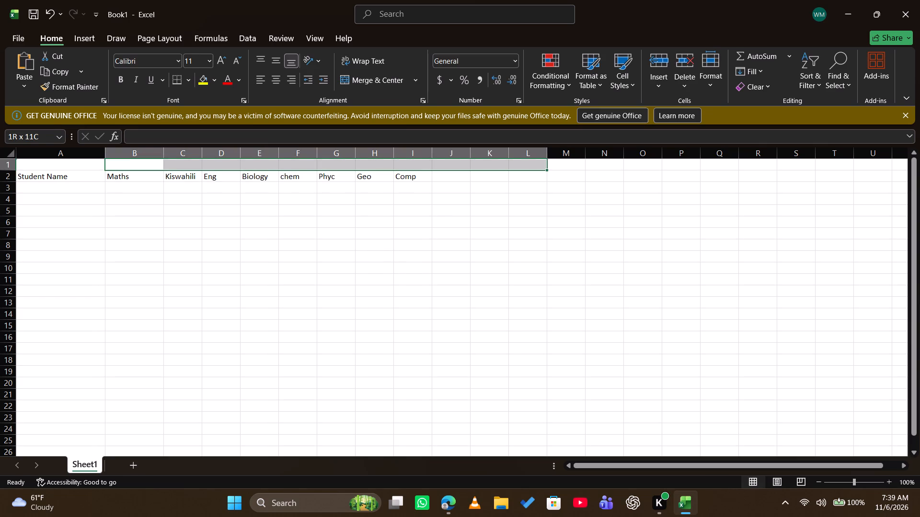
pyautogui.moveTo(512, 163); pyautogui.dragTo(424, 169)
pyautogui.click(378, 78)
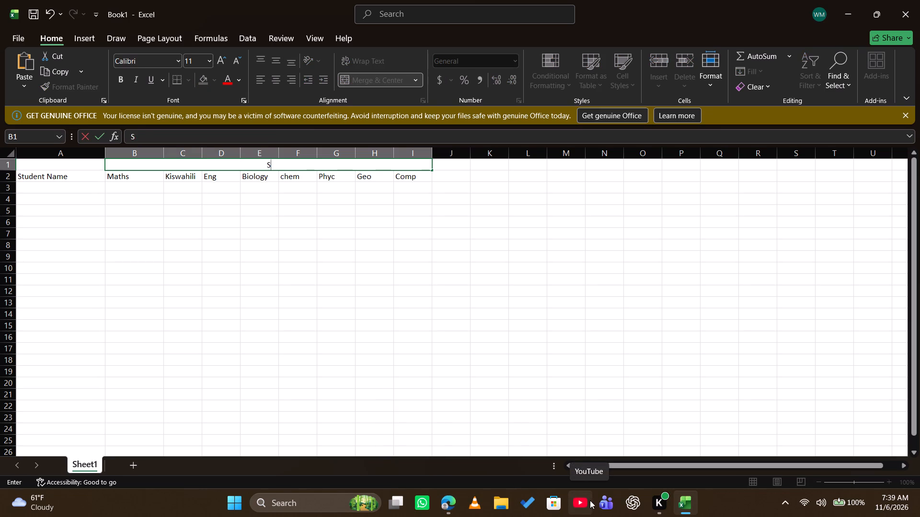
# Enter the title "SUBJECT" in capitals in the merged cell above the subject headings.
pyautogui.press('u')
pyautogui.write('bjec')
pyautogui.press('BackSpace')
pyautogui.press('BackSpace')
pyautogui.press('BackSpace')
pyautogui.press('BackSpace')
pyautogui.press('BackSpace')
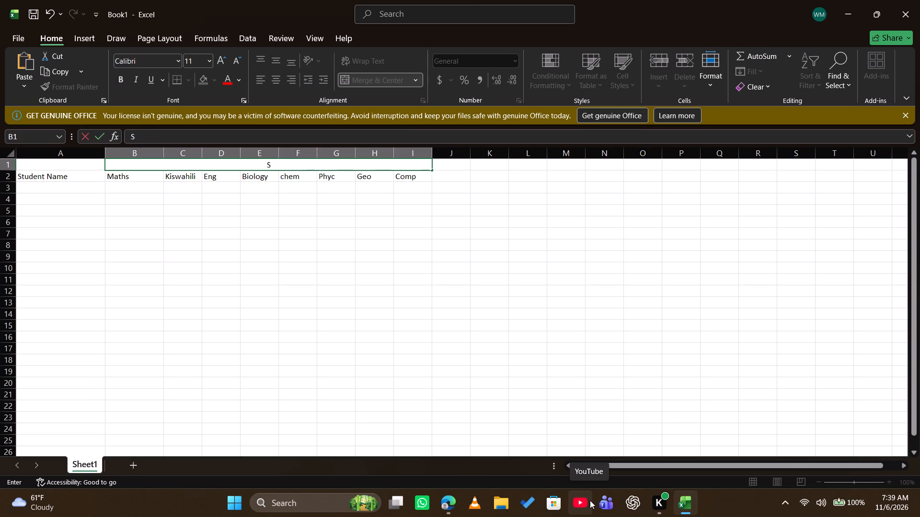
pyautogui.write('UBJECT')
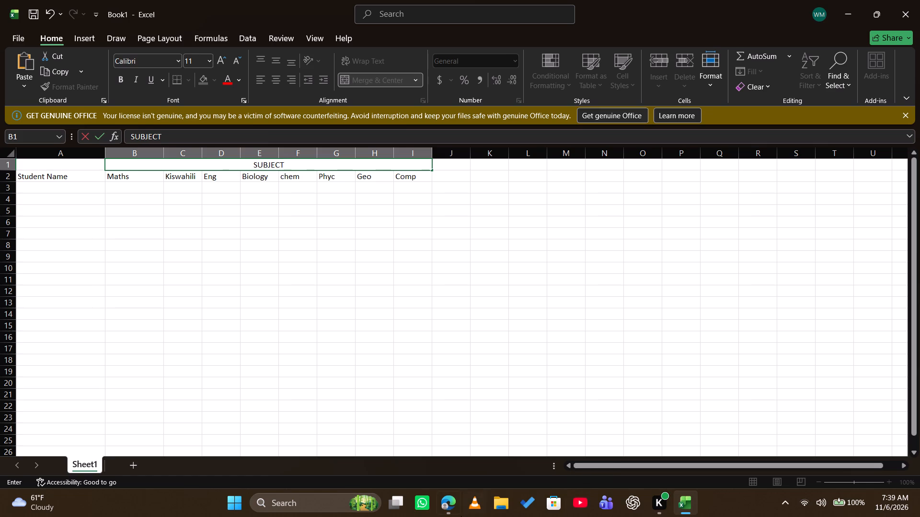
# Format the "SUBJECT" title text as bold with font size 14.
pyautogui.moveTo(160, 131); pyautogui.dragTo(157, 129)
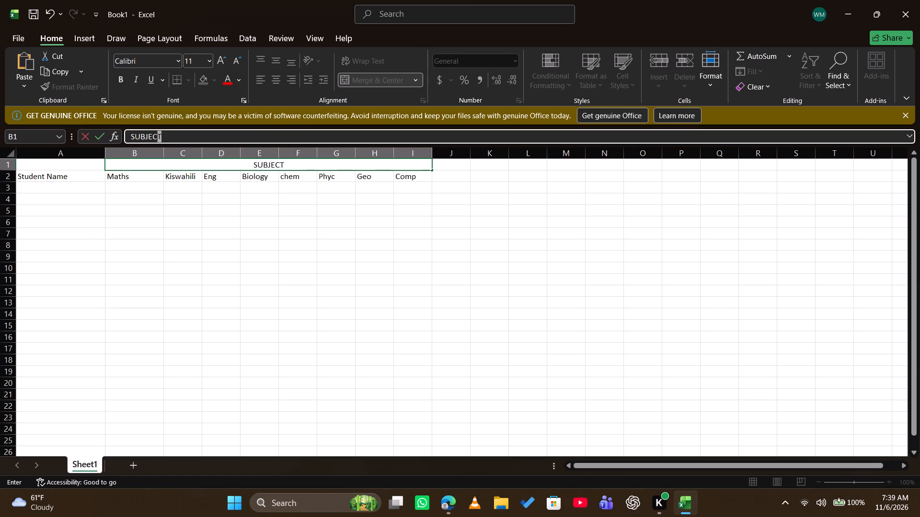
pyautogui.moveTo(157, 129); pyautogui.dragTo(127, 135)
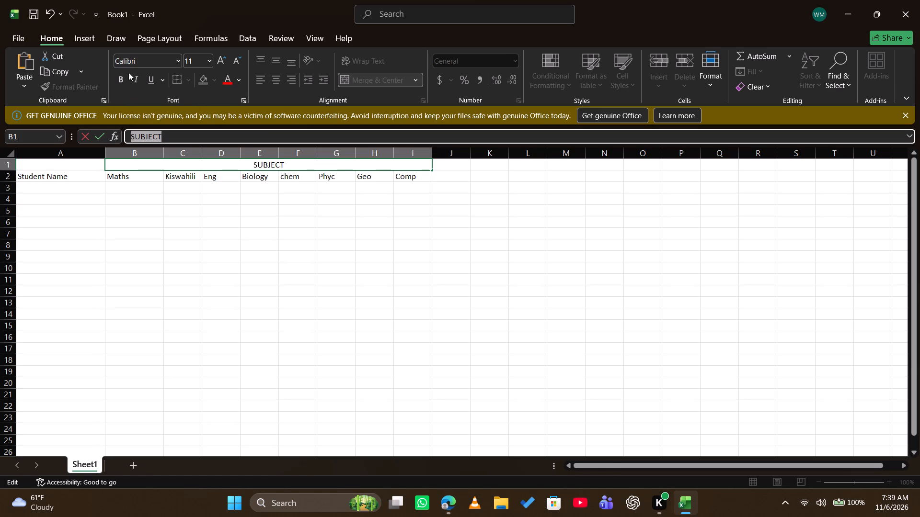
pyautogui.click(120, 81)
pyautogui.click(208, 58)
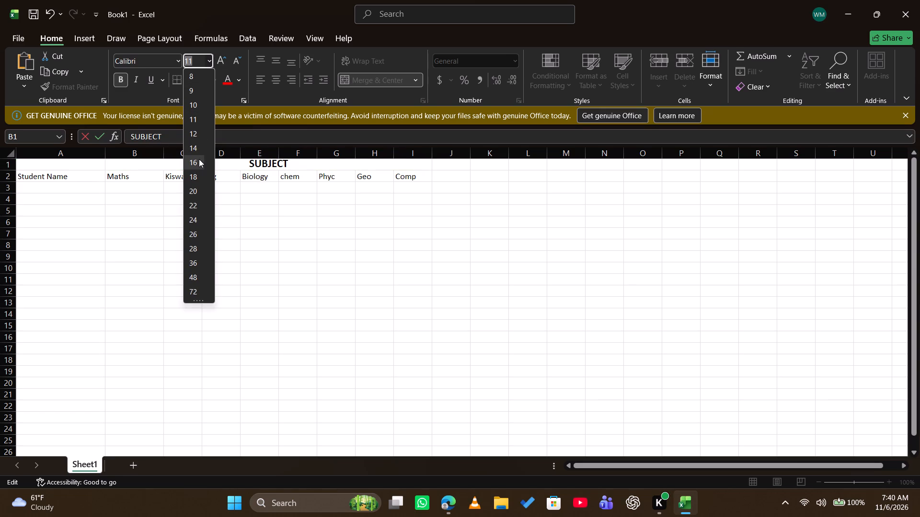
pyautogui.click(196, 147)
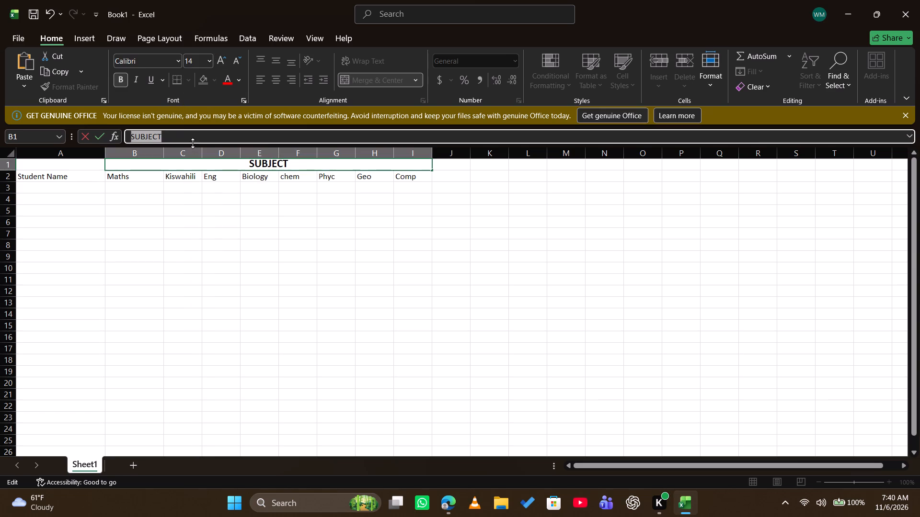
# Change the "SUBJECT" title's font to Algerian and its size to 16.
pyautogui.click(178, 61)
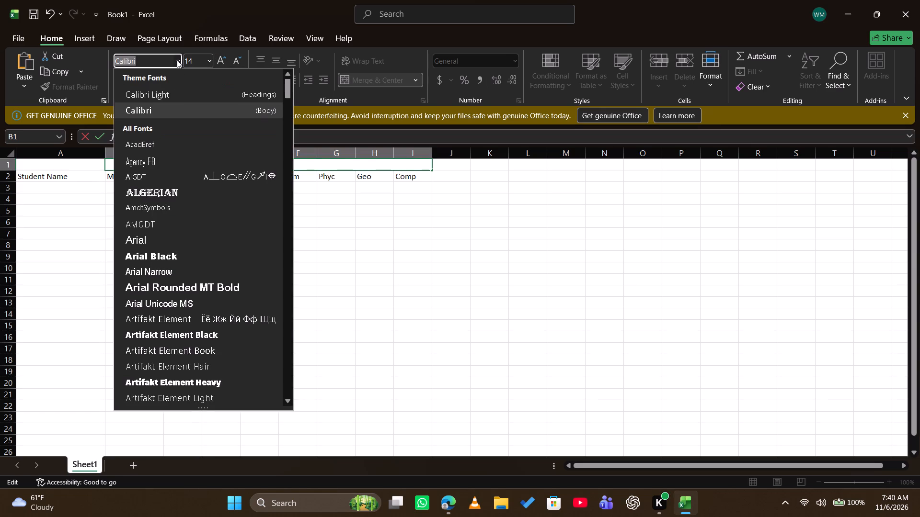
pyautogui.click(166, 195)
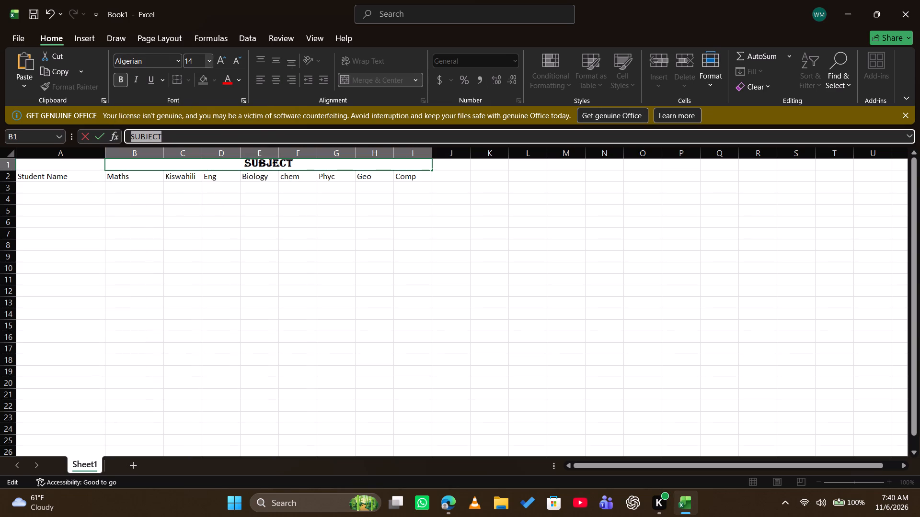
pyautogui.click(210, 61)
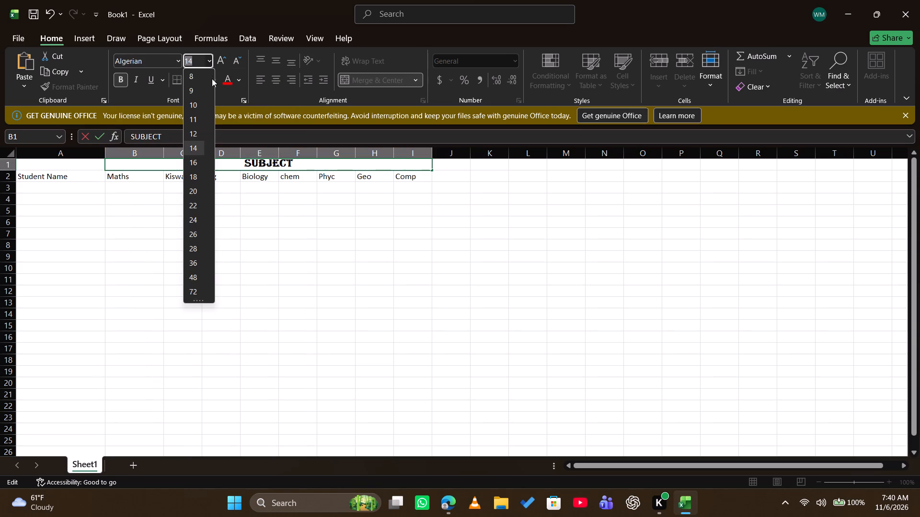
pyautogui.click(202, 160)
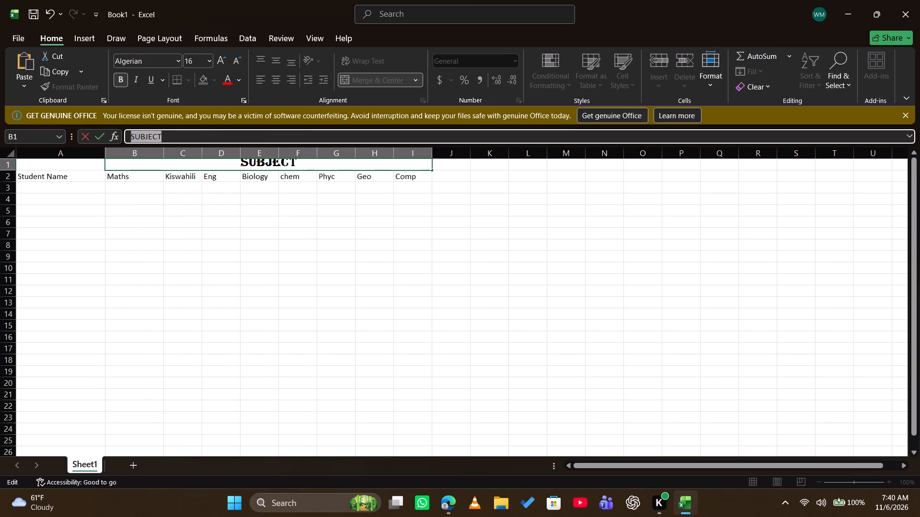
pyautogui.click(269, 232)
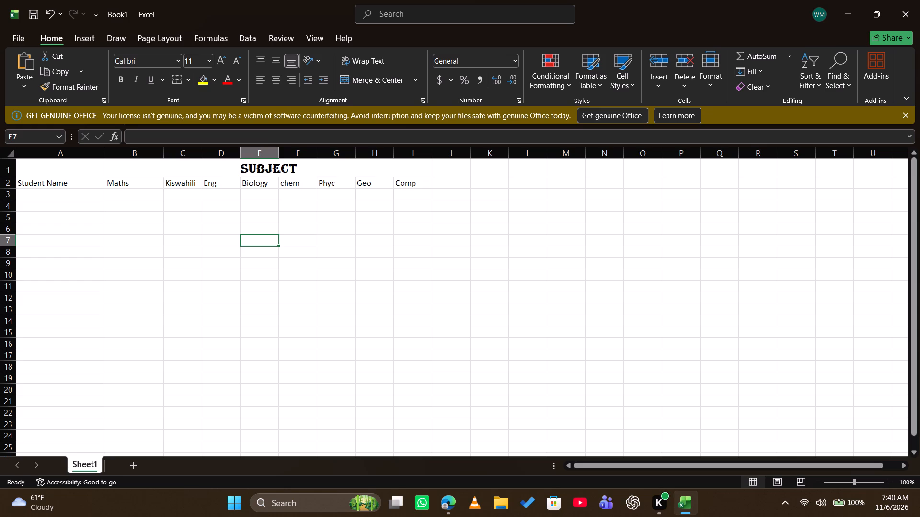
# Enter the first two students' full names in cells A3 and A4 under the "Student Name" heading.
pyautogui.click(33, 193)
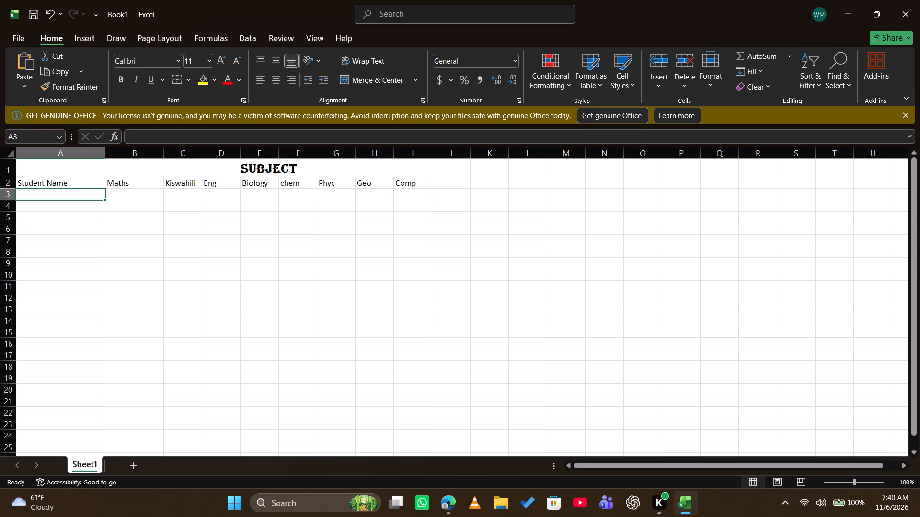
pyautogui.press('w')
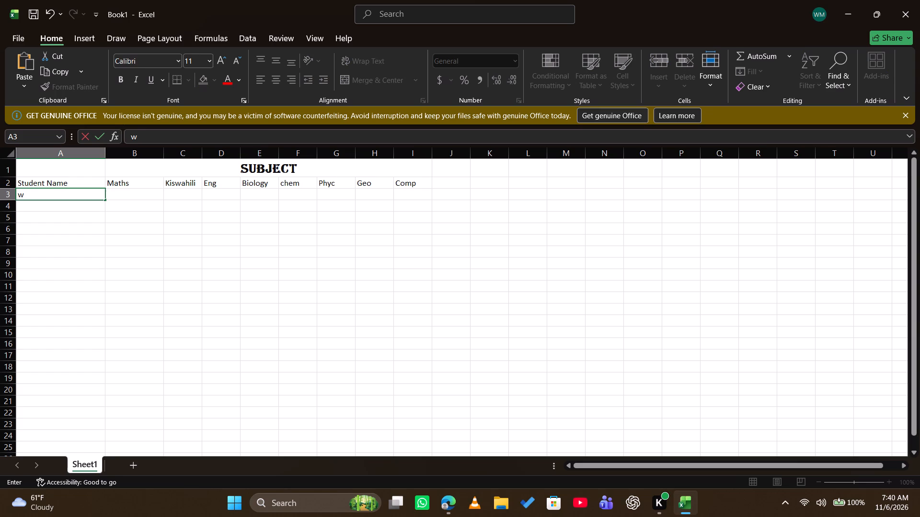
pyautogui.press('BackSpace')
pyautogui.press('BackSpace')
pyautogui.press('BackSpace')
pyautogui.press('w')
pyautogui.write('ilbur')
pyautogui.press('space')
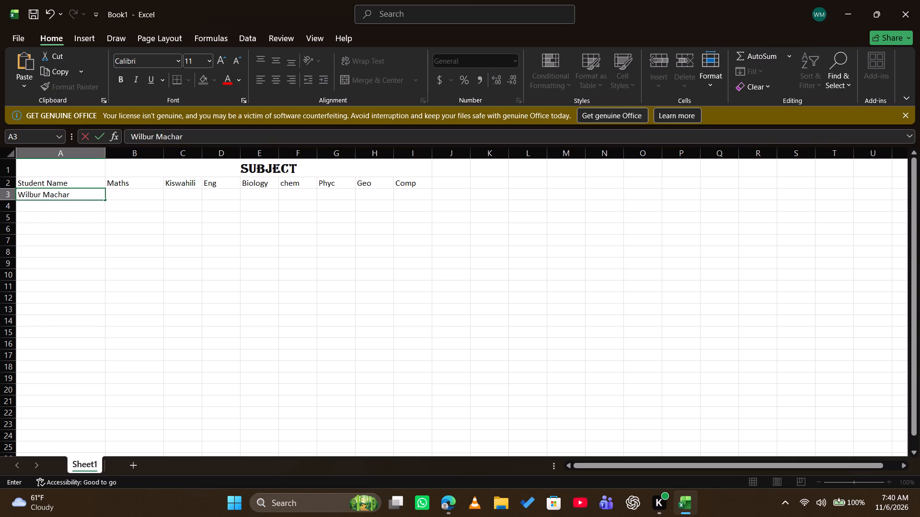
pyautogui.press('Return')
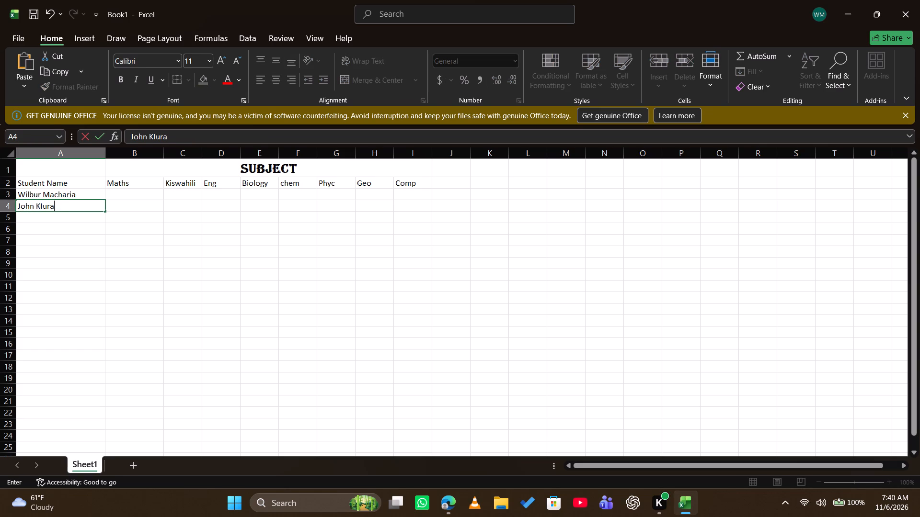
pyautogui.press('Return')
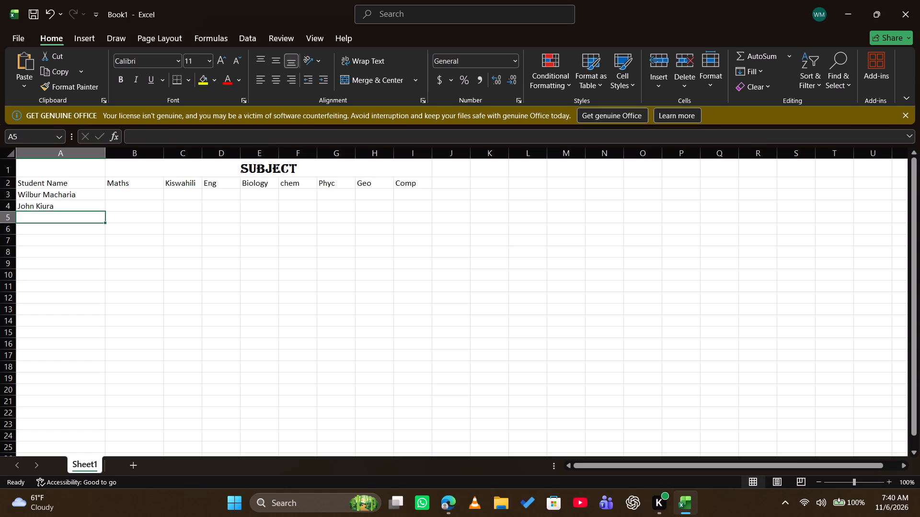
# Enter three more students' full names in cells A5 to A7 of the "Student Name" column.
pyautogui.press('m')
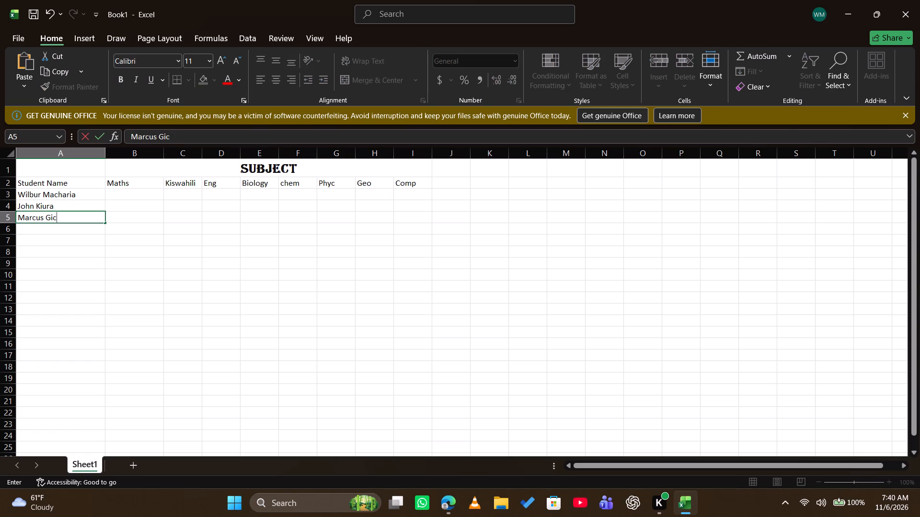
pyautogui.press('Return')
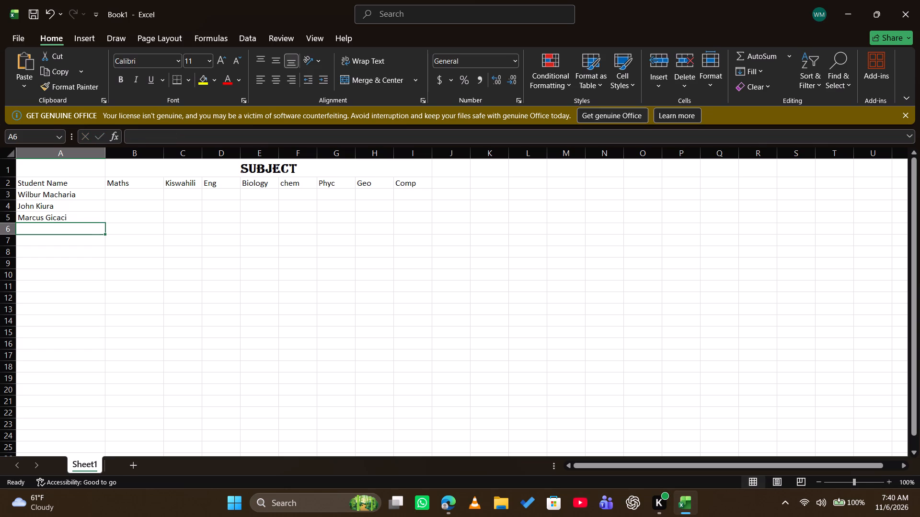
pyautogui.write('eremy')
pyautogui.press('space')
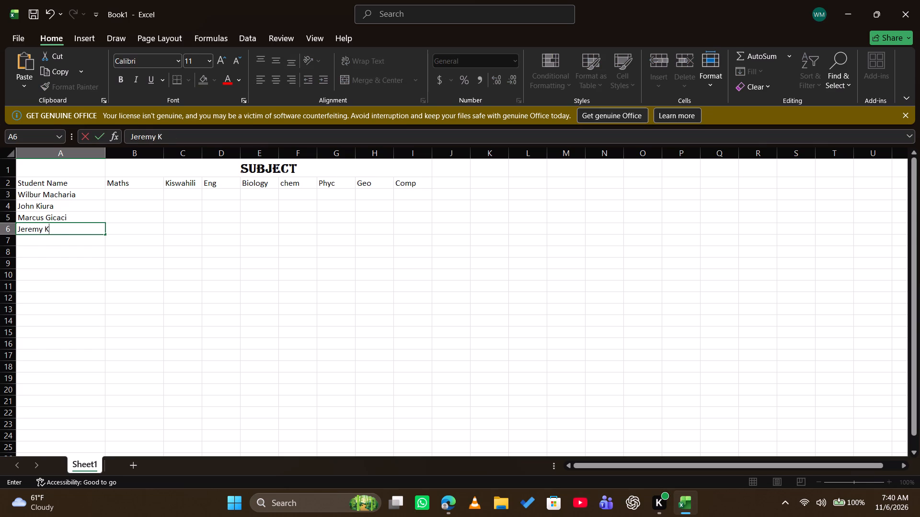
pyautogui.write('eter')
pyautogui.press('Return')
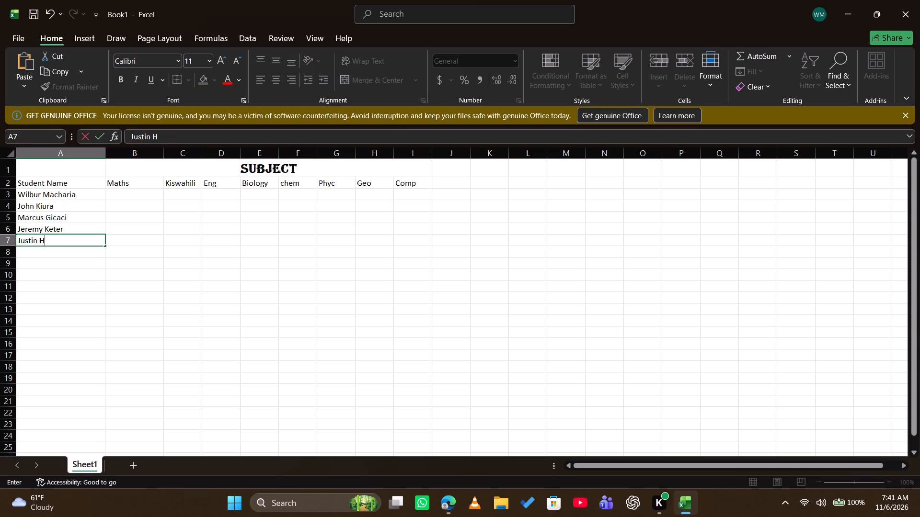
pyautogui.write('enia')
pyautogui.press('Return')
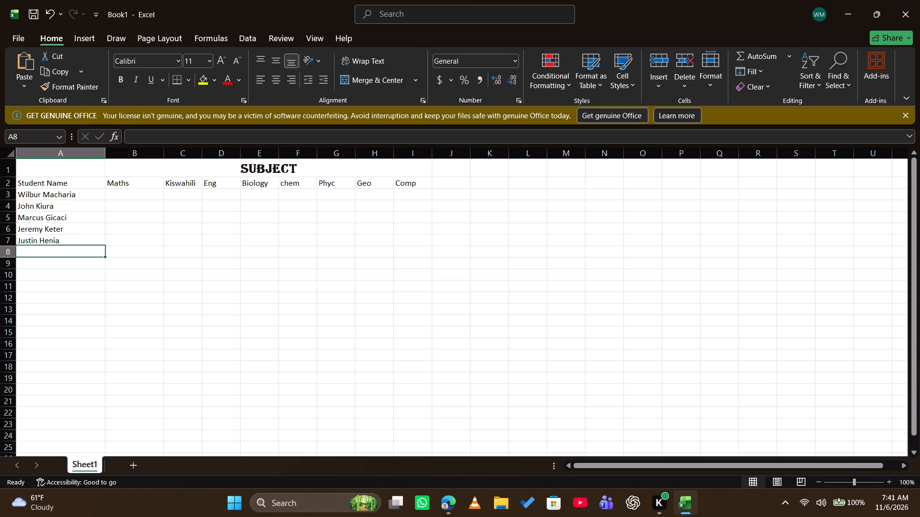
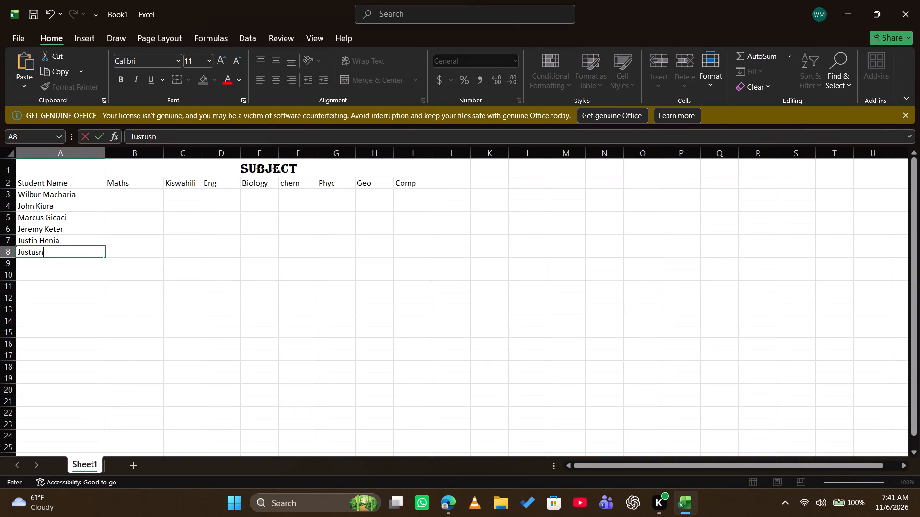
# Enter the next two students' full names in cells A8 and A9 of the "Student Name" column.
pyautogui.press('BackSpace')
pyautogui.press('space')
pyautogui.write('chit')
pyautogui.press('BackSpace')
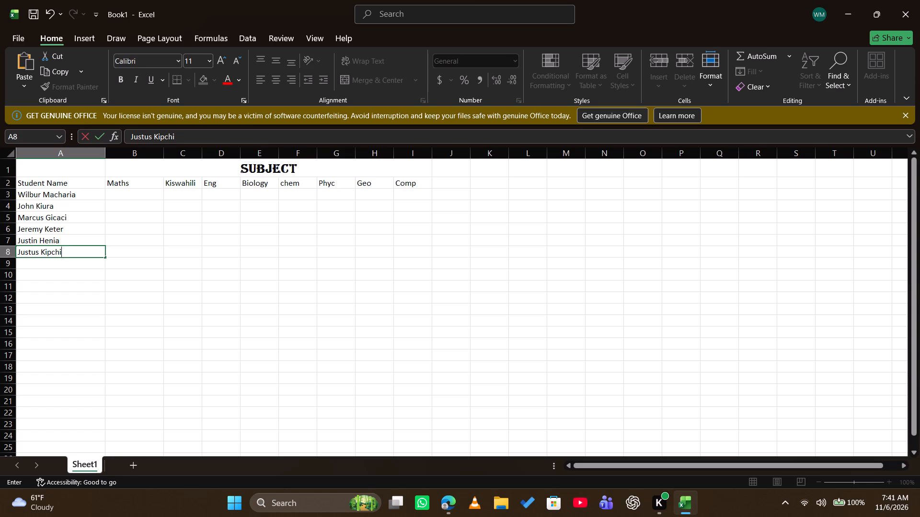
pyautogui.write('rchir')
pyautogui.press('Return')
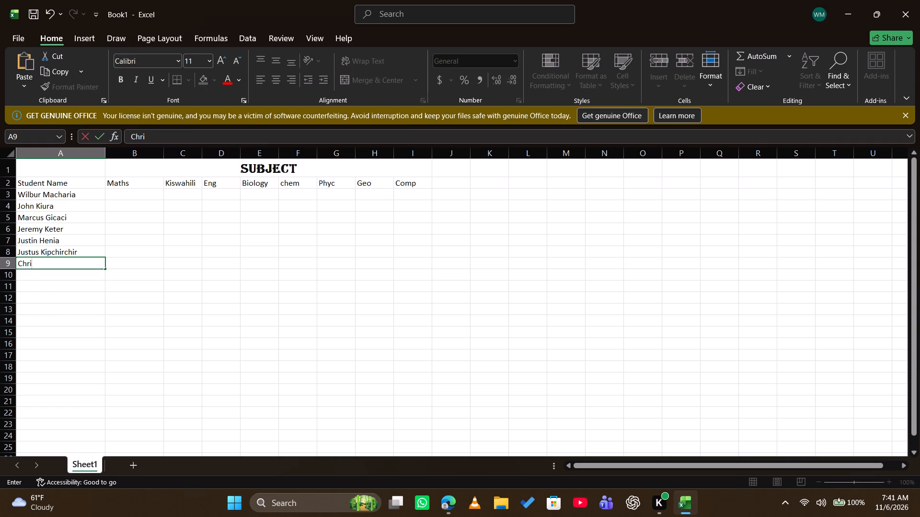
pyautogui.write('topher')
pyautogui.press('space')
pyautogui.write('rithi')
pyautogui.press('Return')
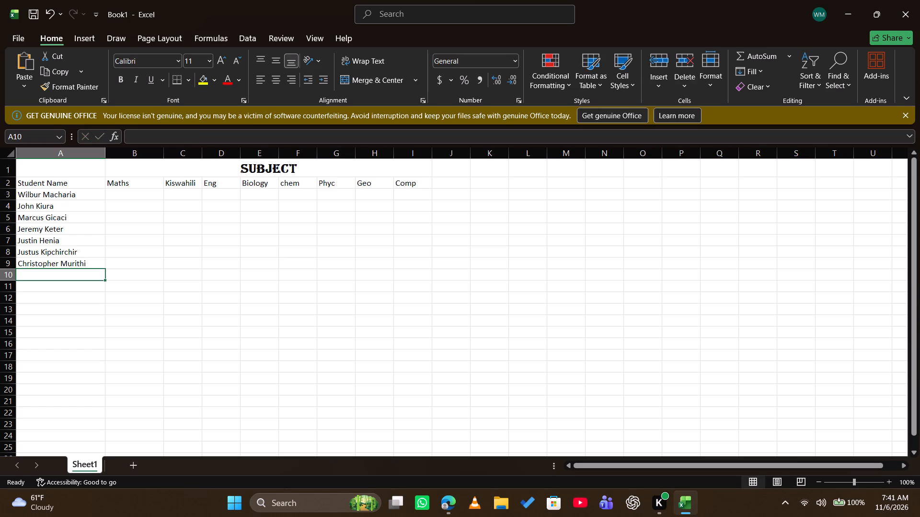
# Enter two more students' full names in cells A10 and A11 of the "Student Name" column.
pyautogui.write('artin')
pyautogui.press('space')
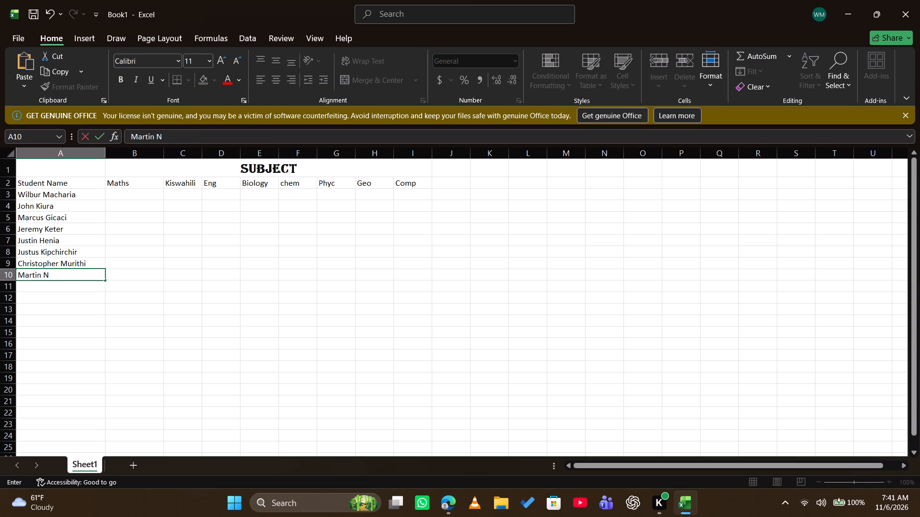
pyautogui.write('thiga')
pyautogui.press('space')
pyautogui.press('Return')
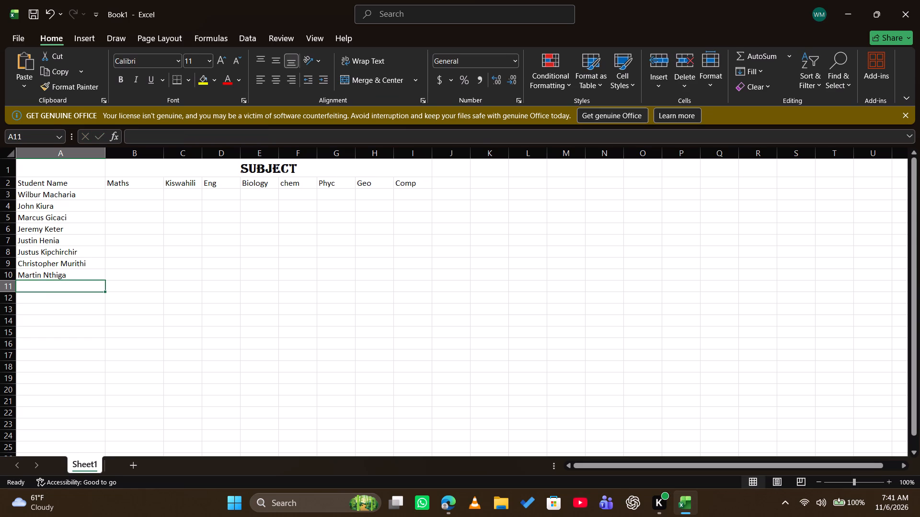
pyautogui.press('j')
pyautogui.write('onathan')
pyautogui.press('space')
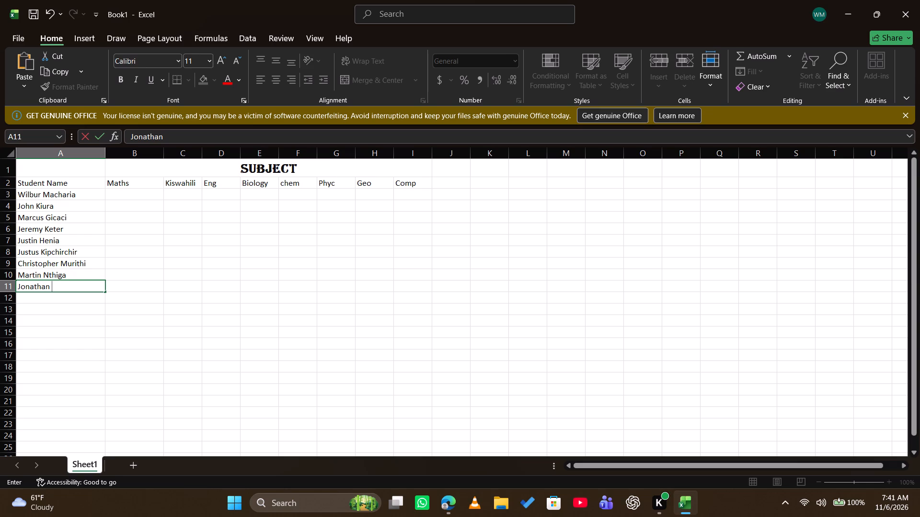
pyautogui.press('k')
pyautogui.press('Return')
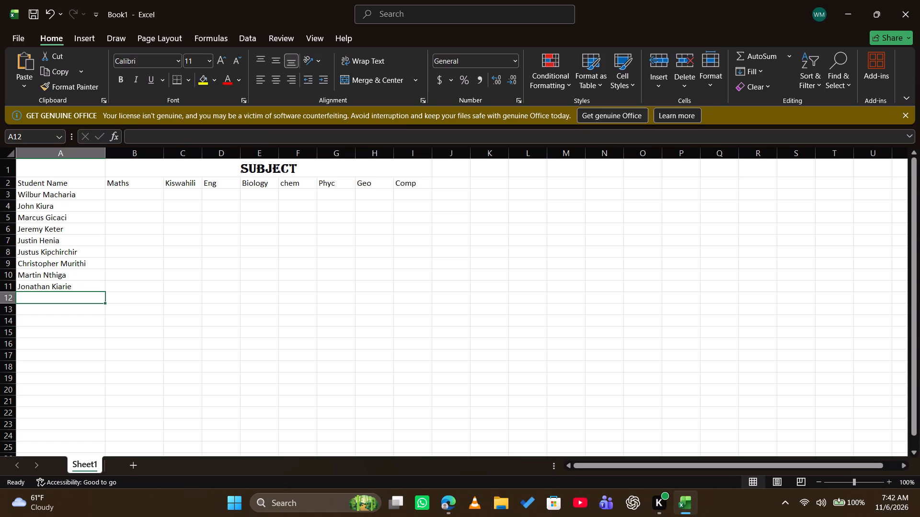
# Enter four more students' full names in cells A12 to A15 of the "Student Name" column.
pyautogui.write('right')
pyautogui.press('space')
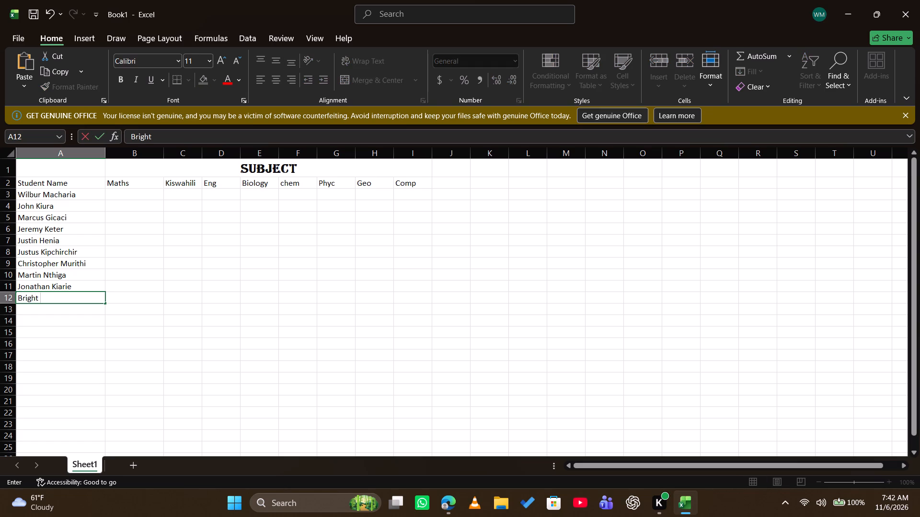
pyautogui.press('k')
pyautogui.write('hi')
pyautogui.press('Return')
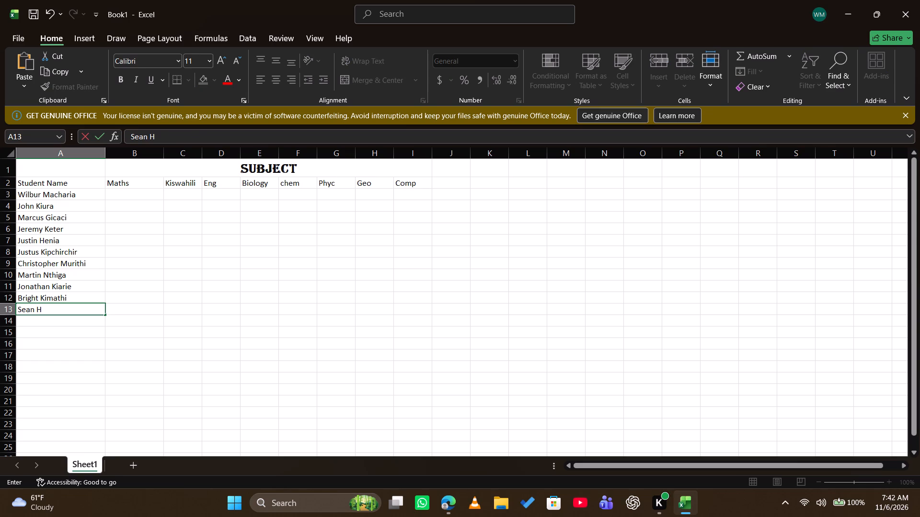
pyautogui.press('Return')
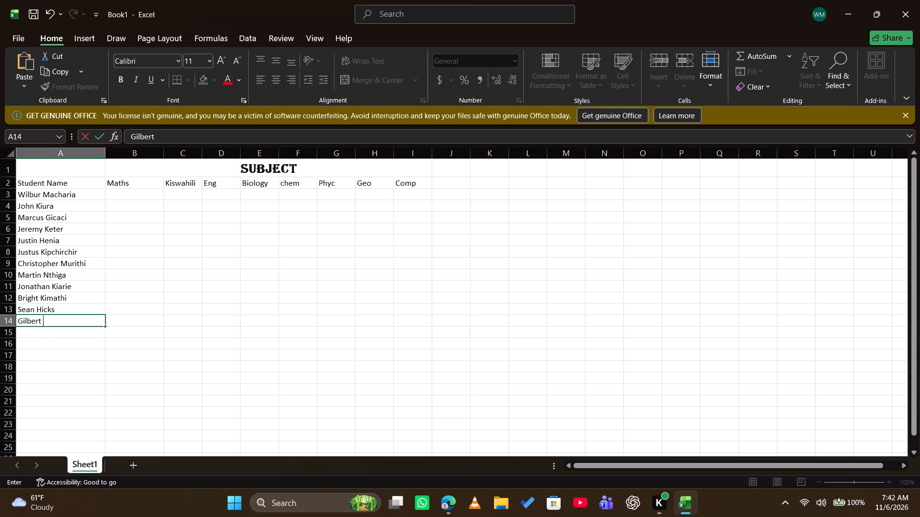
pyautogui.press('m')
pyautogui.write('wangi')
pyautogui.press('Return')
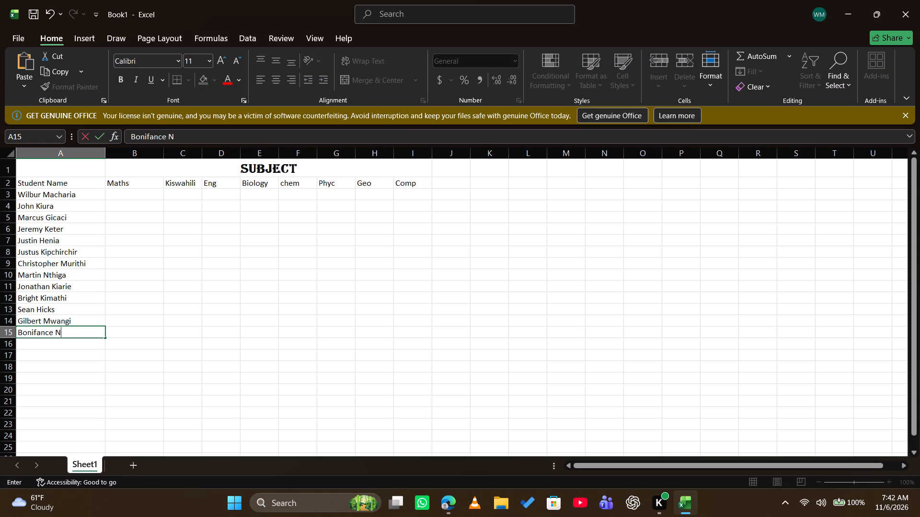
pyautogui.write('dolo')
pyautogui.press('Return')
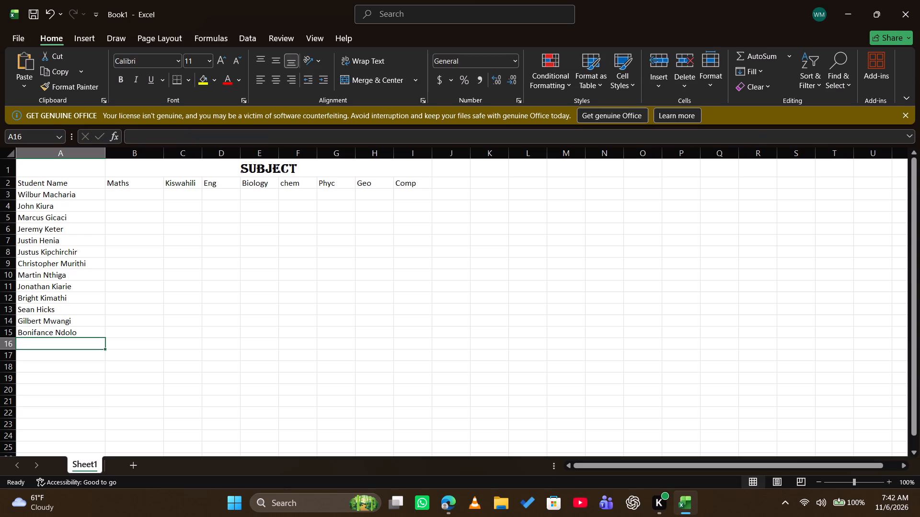
# Correct the spelling of the student's first name in cell A15 to "Boniface".
pyautogui.click(43, 330)
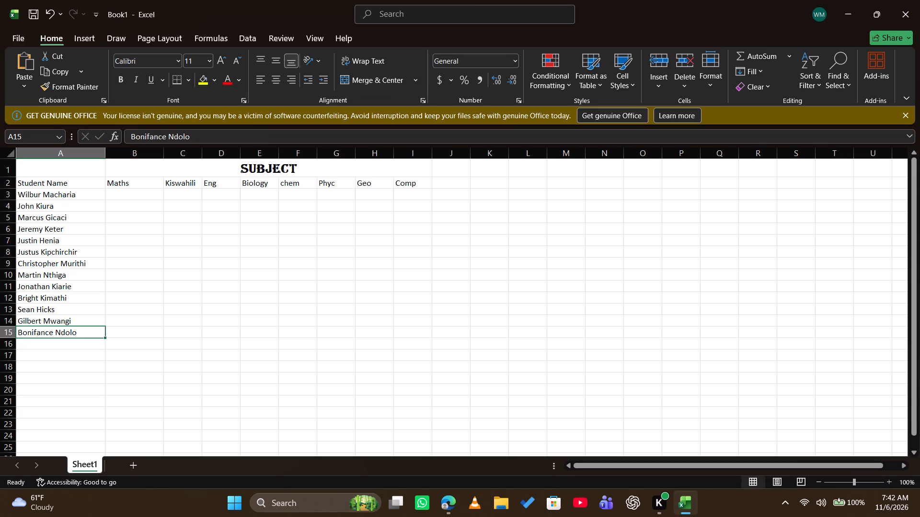
pyautogui.click(157, 137)
pyautogui.press('BackSpace')
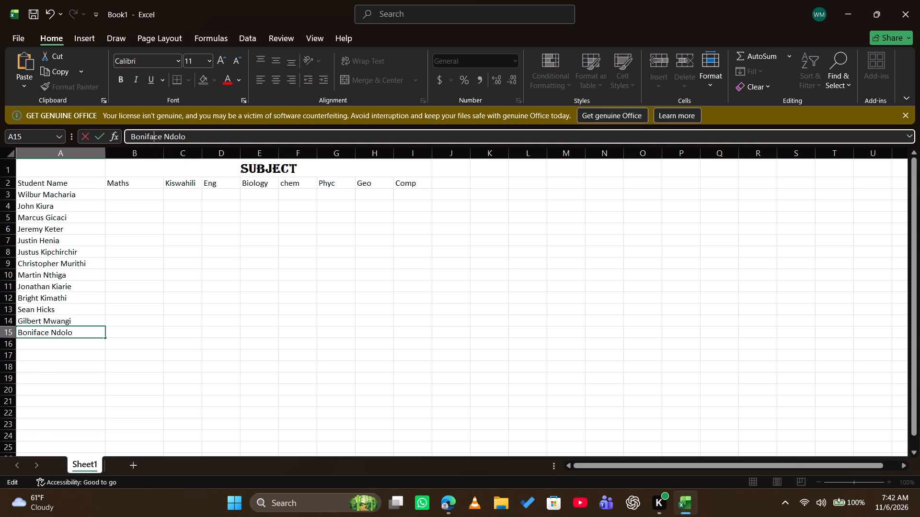
pyautogui.click(211, 138)
pyautogui.click(49, 351)
# Enter two more students' full names in cells A16 and A17 of the "Student Name" column.
pyautogui.click(49, 344)
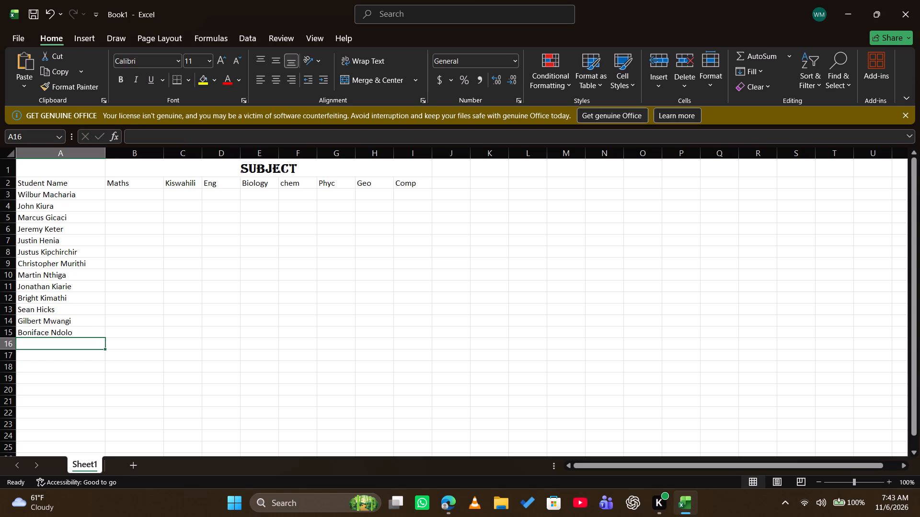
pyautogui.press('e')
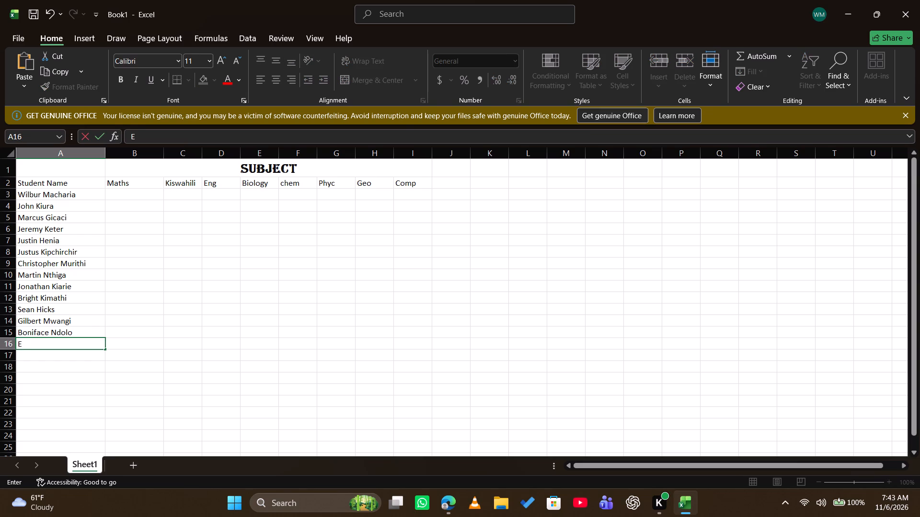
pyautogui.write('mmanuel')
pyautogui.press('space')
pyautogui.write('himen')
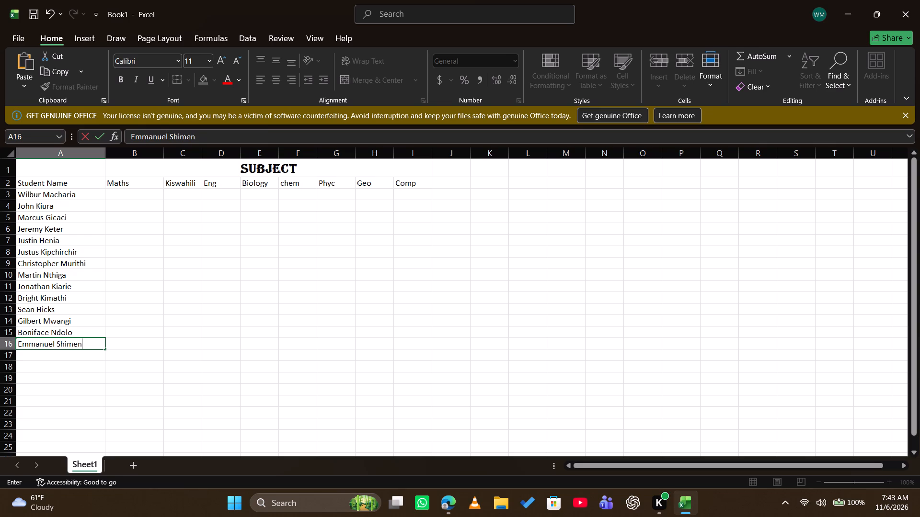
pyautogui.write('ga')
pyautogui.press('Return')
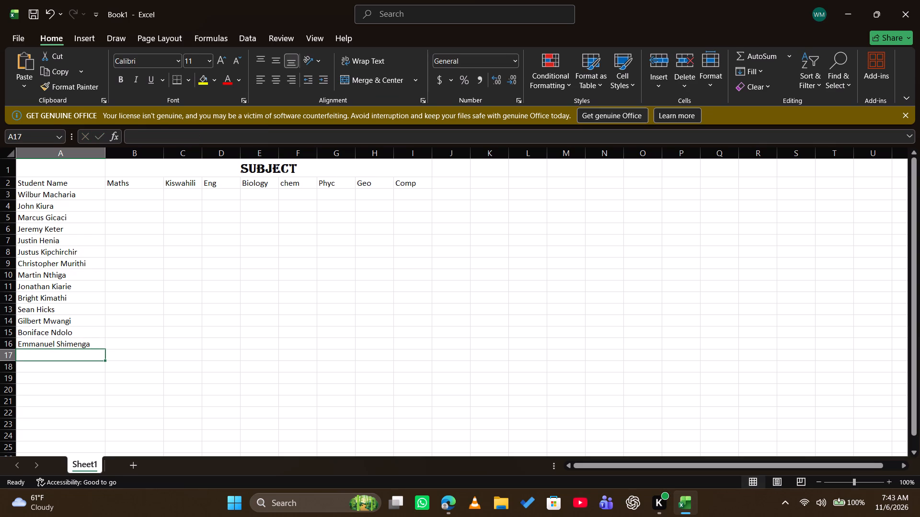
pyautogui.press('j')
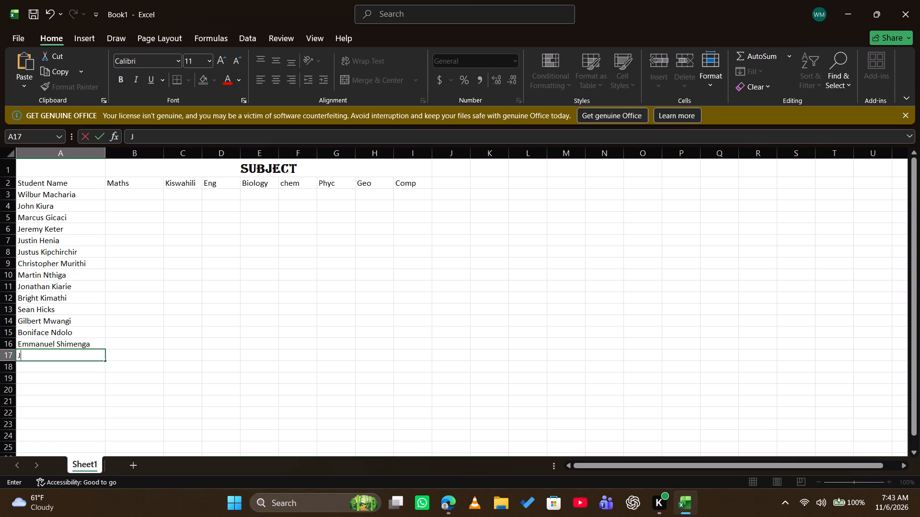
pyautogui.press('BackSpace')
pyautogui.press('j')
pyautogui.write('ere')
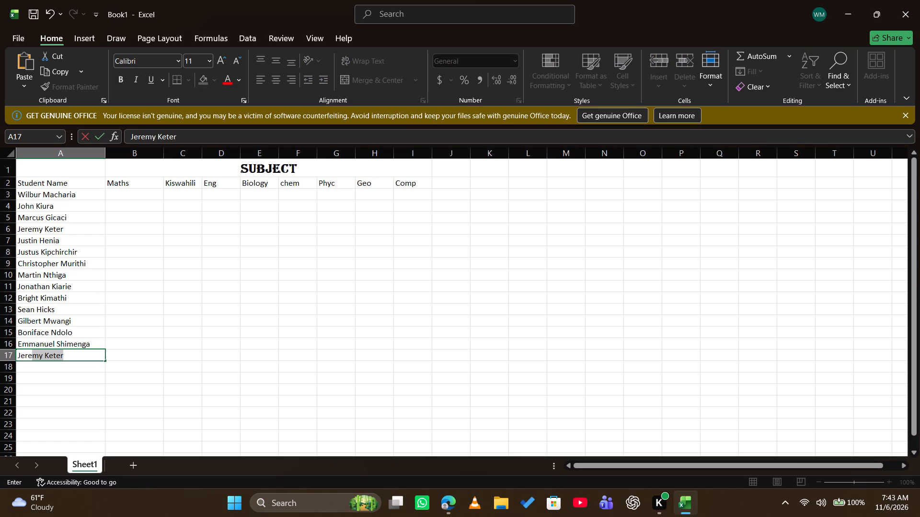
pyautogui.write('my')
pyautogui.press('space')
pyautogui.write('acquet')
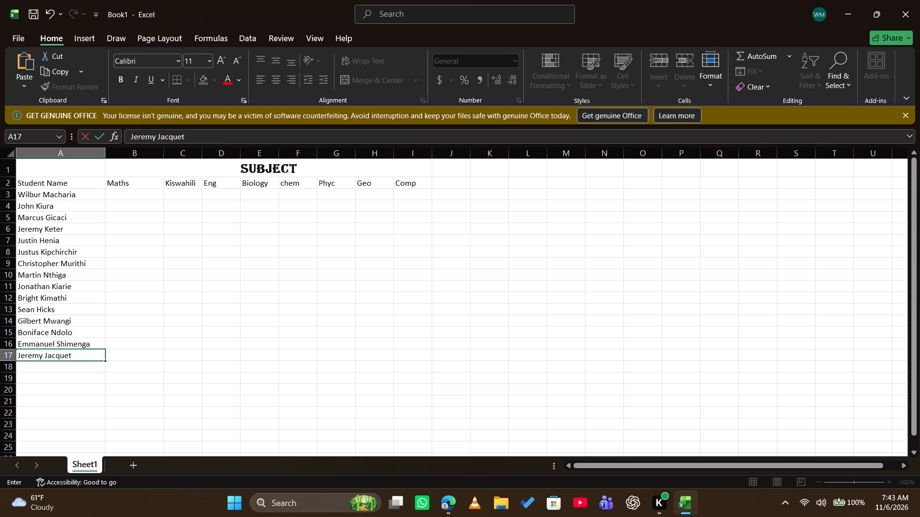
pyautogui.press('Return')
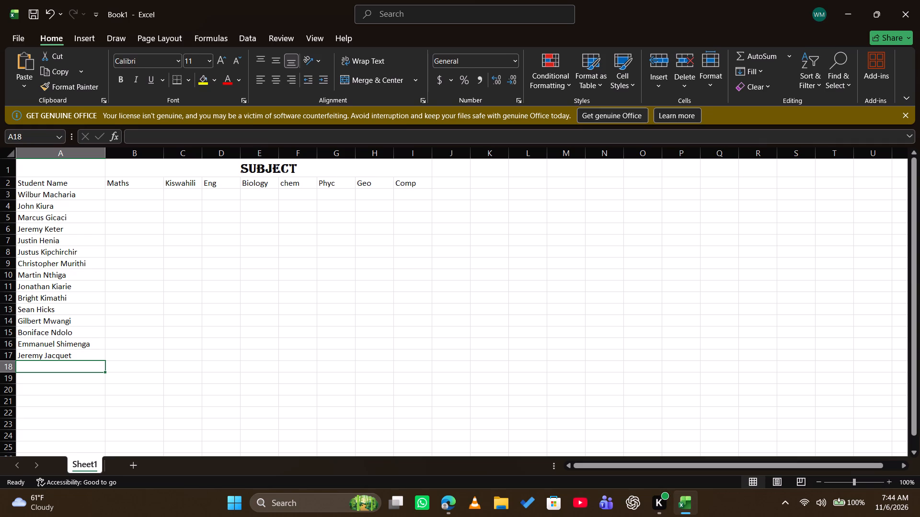
# Enter two more students' full names in cells A18 and A19 of the "Student Name" column.
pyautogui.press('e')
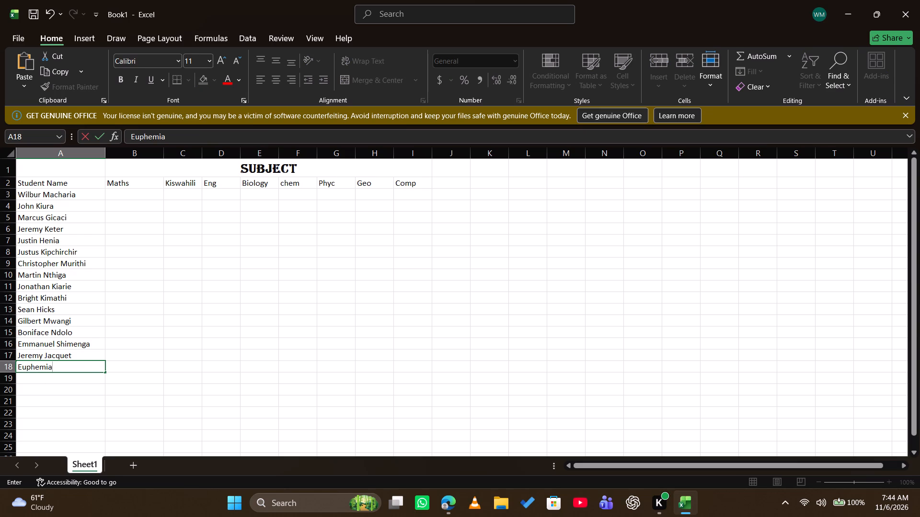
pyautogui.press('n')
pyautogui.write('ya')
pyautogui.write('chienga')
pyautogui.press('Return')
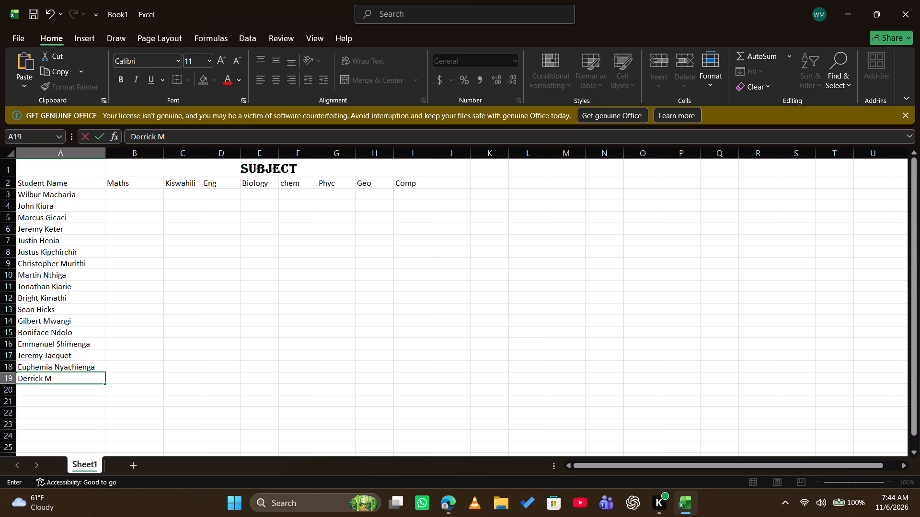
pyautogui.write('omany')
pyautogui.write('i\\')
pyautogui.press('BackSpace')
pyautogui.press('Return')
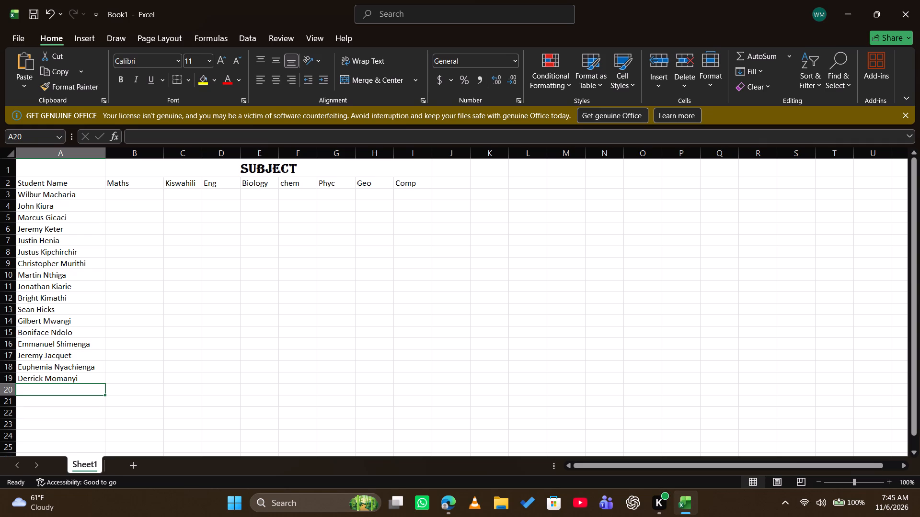
# Enter the last two students' full names in cells A20 and A21 of the "Student Name" column.
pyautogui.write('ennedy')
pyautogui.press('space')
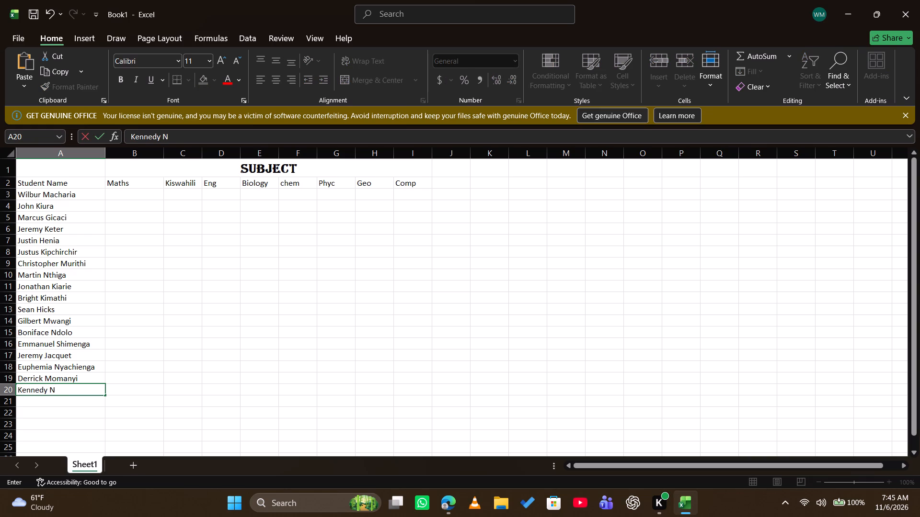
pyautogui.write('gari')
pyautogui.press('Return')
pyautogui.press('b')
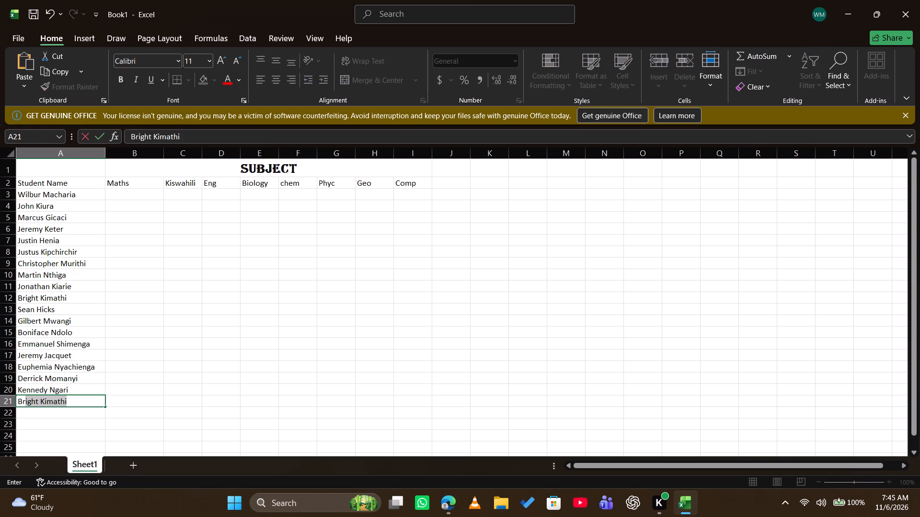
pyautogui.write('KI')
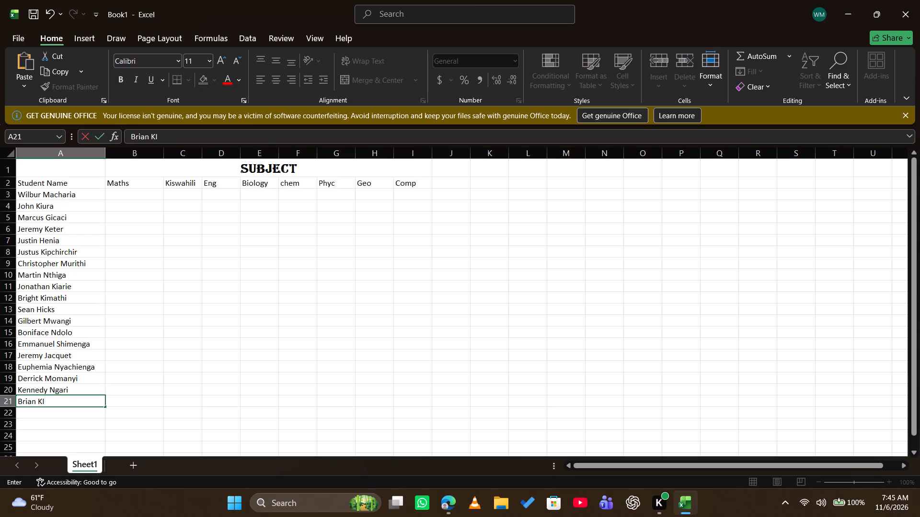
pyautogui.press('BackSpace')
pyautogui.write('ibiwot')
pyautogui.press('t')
pyautogui.click(137, 205)
# Enter Maths marks of 78 in B3, 78 in B4 and 86 in B6, leaving B5 blank.
pyautogui.click(136, 198)
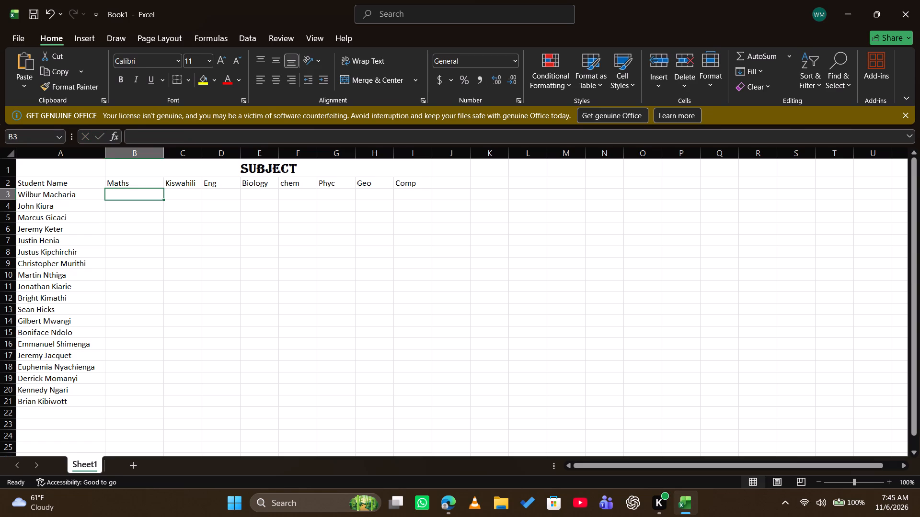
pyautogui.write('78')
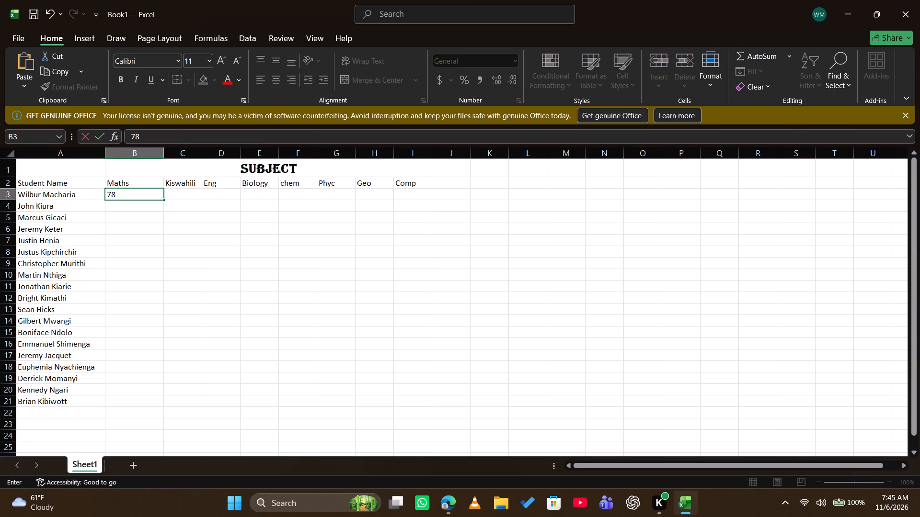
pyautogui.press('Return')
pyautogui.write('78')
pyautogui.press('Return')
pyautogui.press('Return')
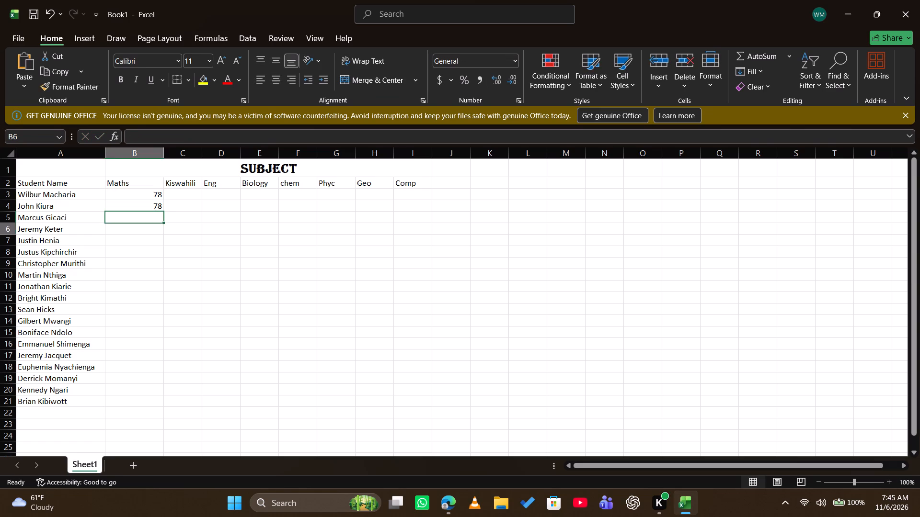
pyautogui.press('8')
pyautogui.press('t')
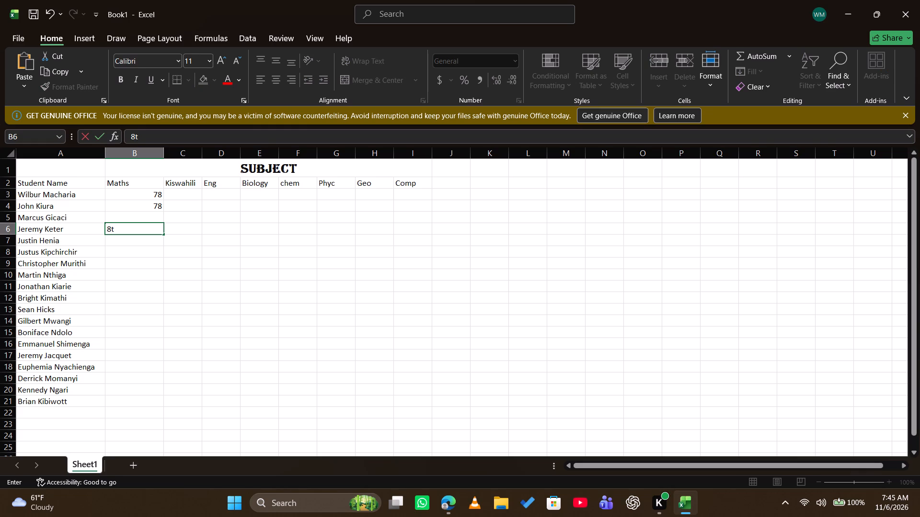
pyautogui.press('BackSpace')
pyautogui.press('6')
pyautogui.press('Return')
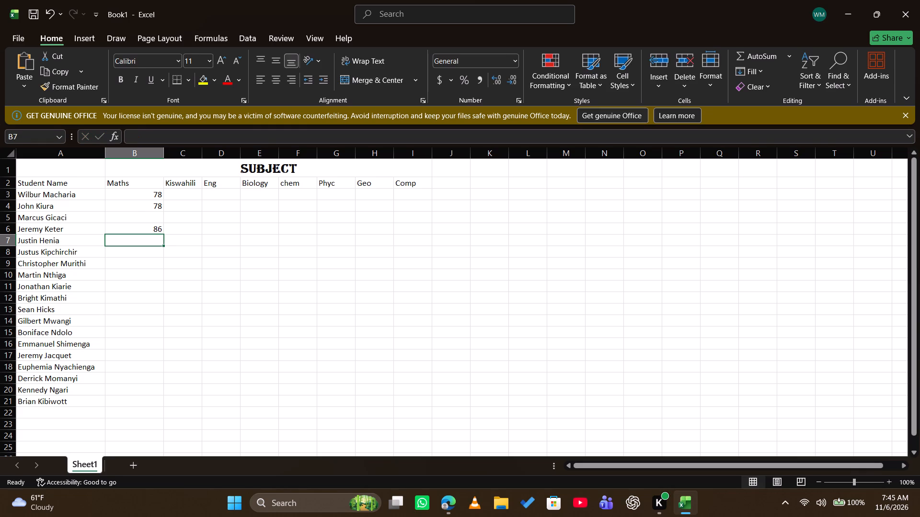
# Enter the Maths marks 67, 77, 68, 89 and 69 in cells B7 to B11.
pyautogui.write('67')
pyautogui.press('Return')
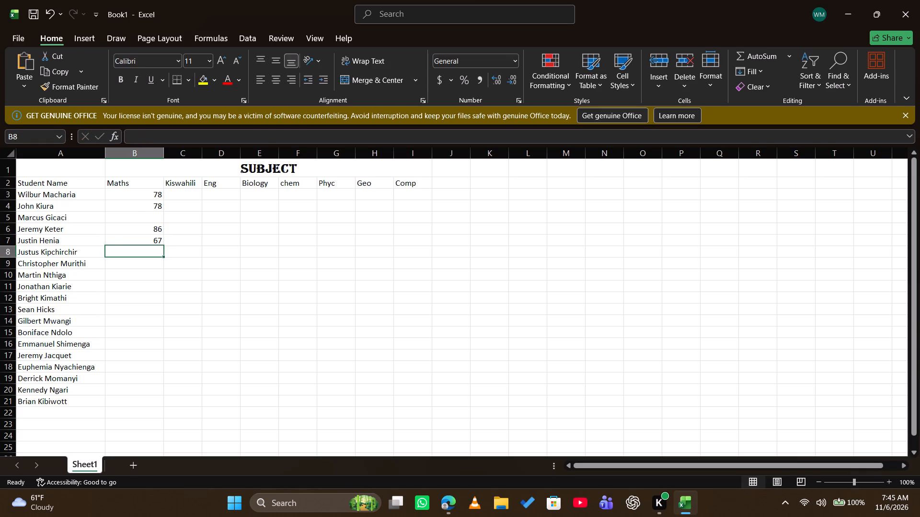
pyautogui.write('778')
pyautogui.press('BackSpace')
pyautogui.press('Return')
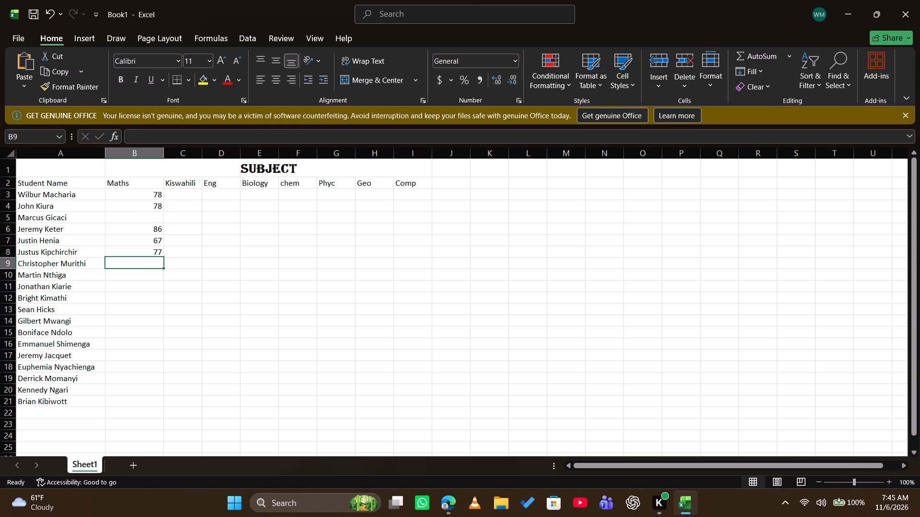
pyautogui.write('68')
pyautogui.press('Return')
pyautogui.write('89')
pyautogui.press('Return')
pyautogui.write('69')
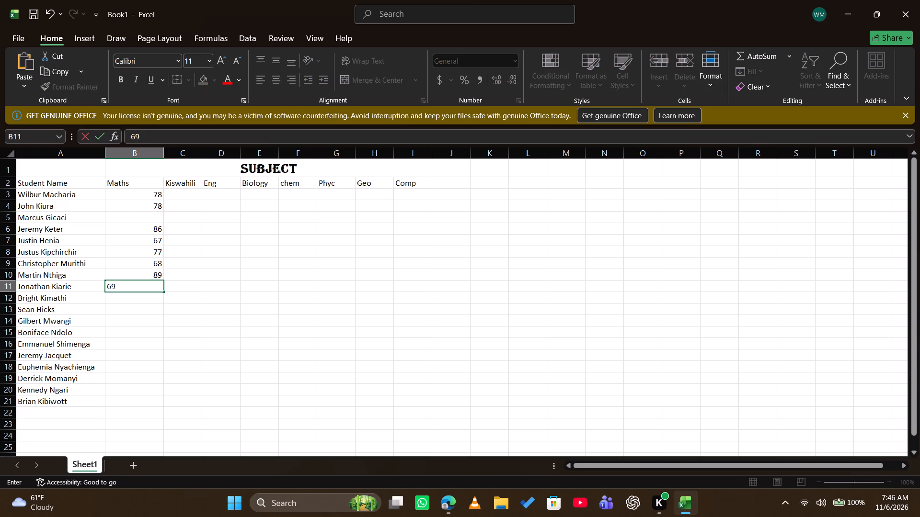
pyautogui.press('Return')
# Enter the Maths marks 98, 79, 67 and 68 in cells B12 to B15.
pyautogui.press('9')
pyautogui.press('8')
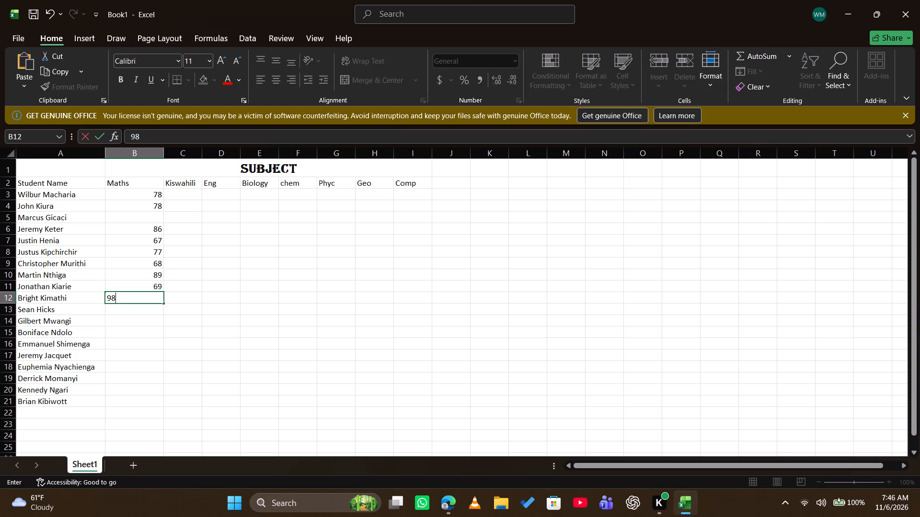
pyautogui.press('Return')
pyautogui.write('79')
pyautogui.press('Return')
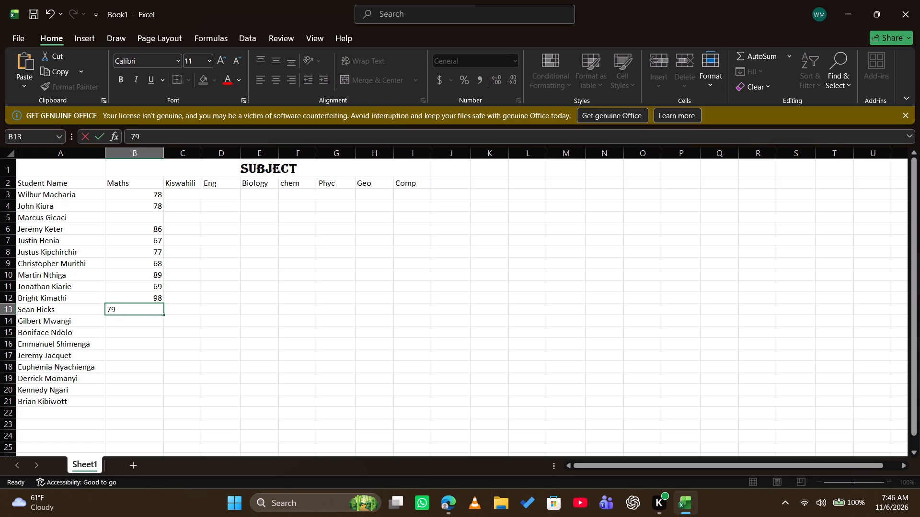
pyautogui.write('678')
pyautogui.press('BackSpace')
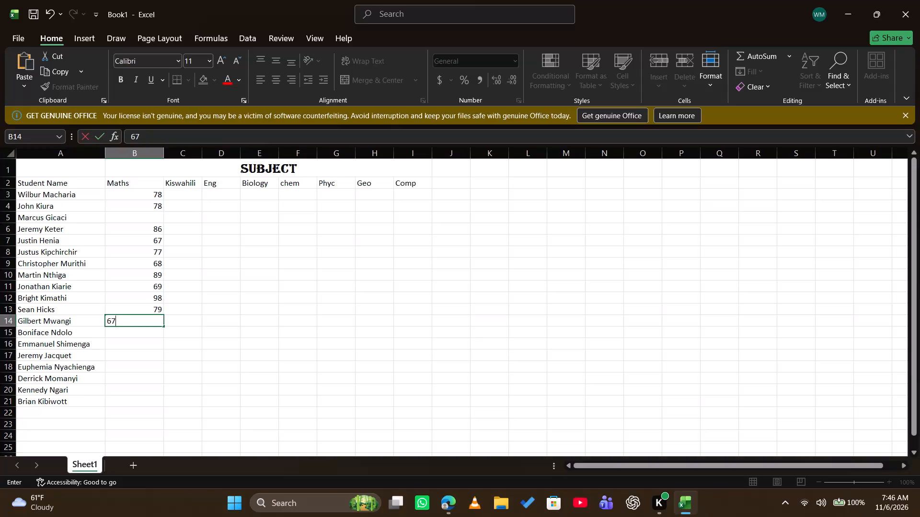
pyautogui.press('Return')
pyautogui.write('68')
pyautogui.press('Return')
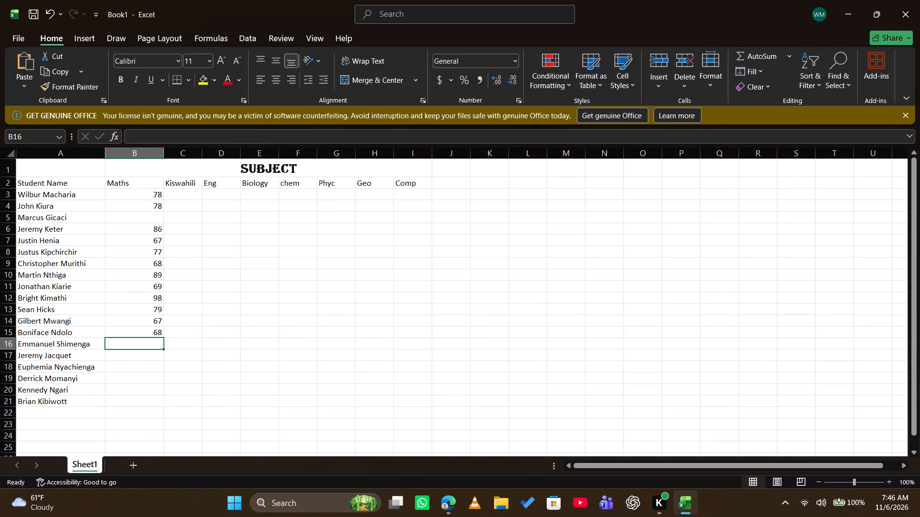
# Enter the Maths marks 98, 68, 87, 56, 57 and 58 in cells B16 to B21.
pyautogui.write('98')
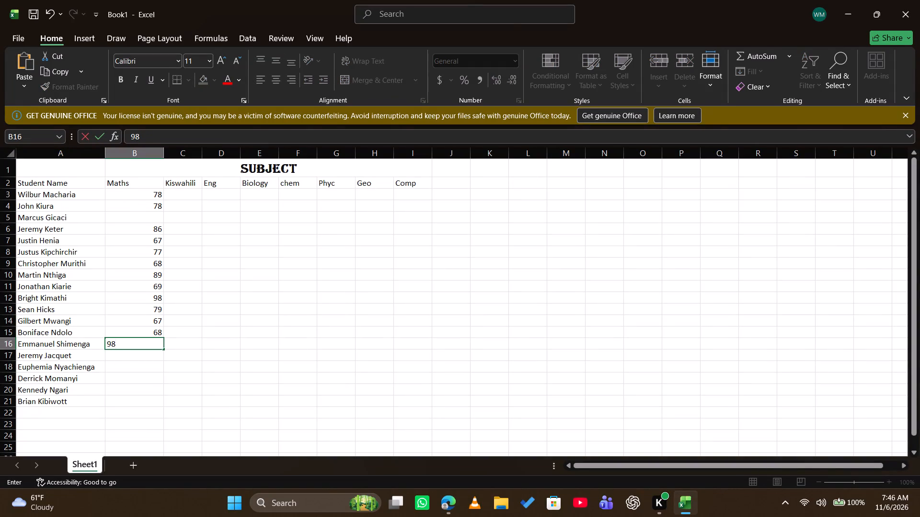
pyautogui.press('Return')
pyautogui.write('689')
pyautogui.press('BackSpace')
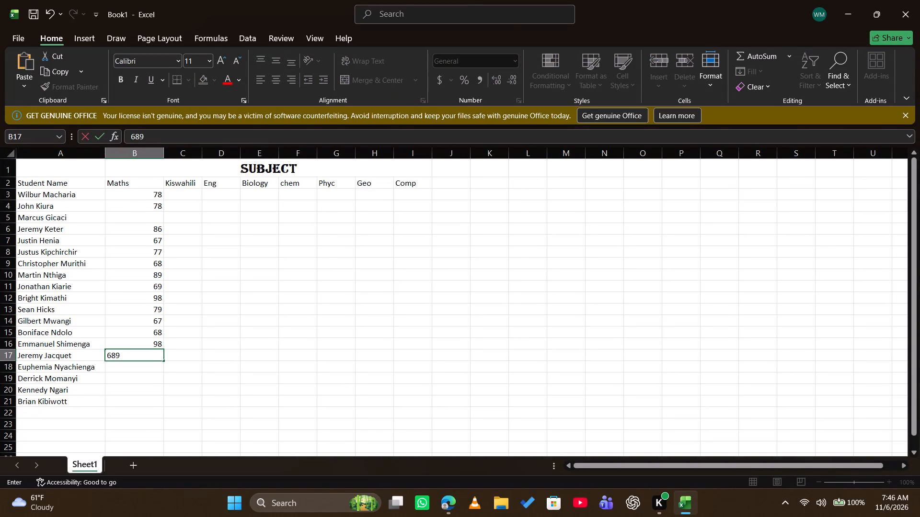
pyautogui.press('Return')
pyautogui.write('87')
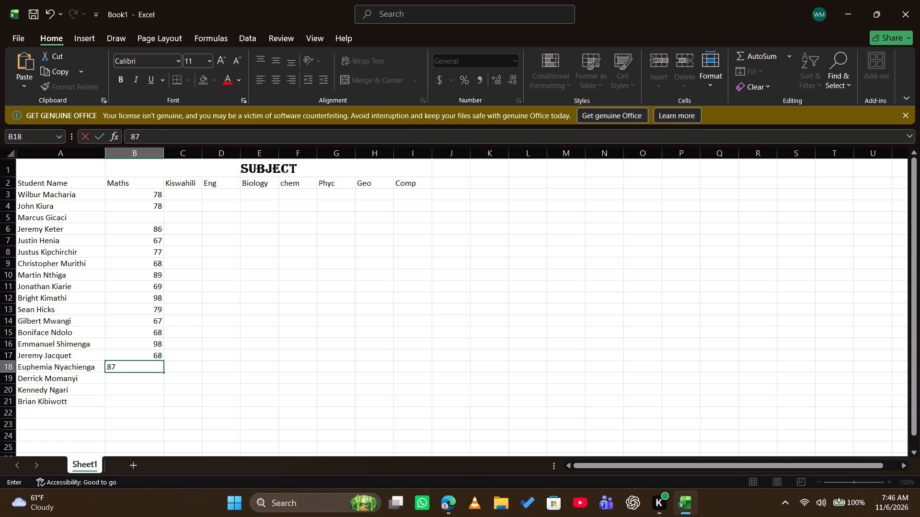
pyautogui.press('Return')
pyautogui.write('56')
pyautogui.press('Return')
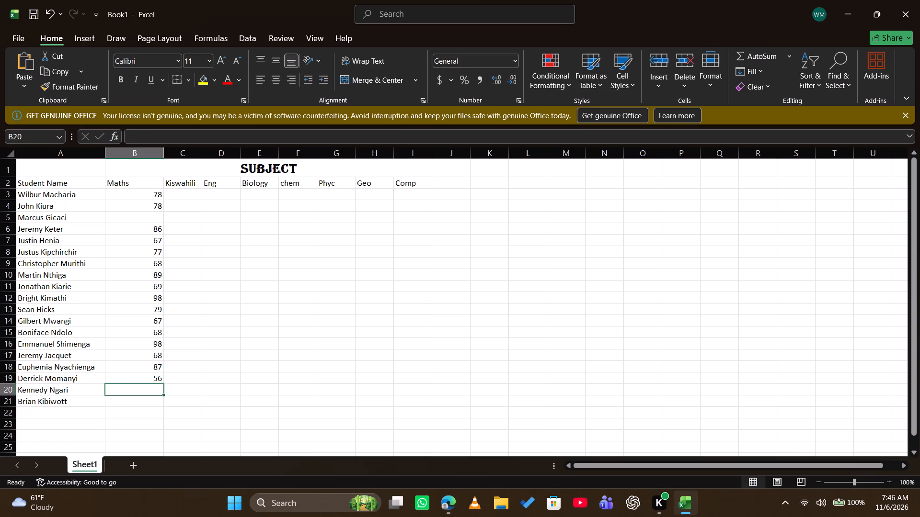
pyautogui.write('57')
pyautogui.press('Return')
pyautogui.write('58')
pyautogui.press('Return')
# Enter 69, 89 and "69\" in cells B22 to B24 of the Maths column, below the last student's row.
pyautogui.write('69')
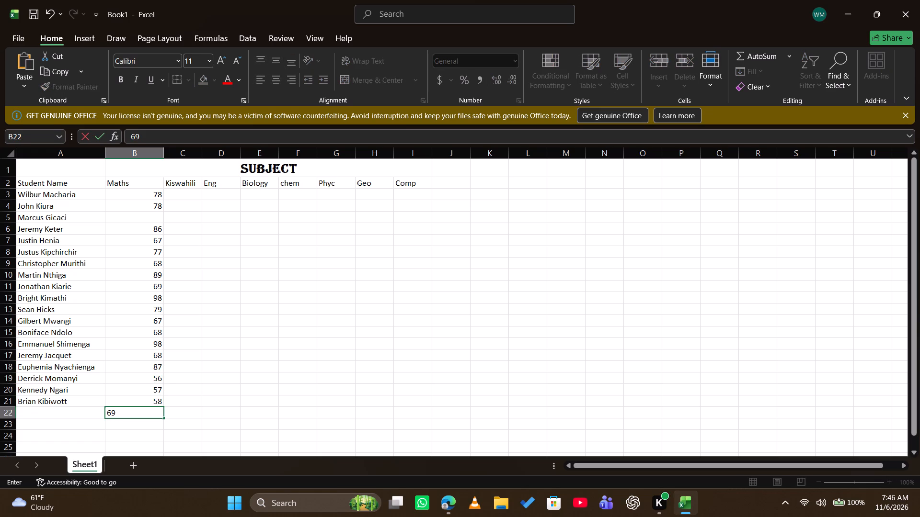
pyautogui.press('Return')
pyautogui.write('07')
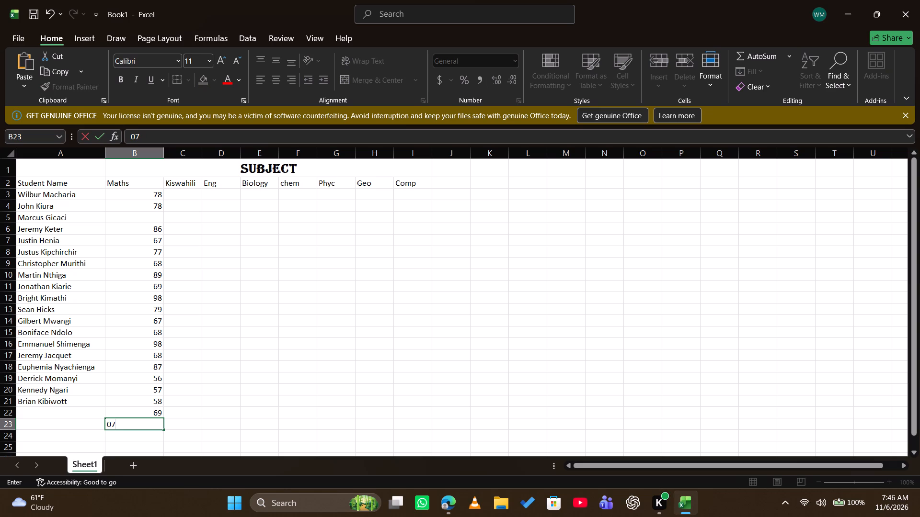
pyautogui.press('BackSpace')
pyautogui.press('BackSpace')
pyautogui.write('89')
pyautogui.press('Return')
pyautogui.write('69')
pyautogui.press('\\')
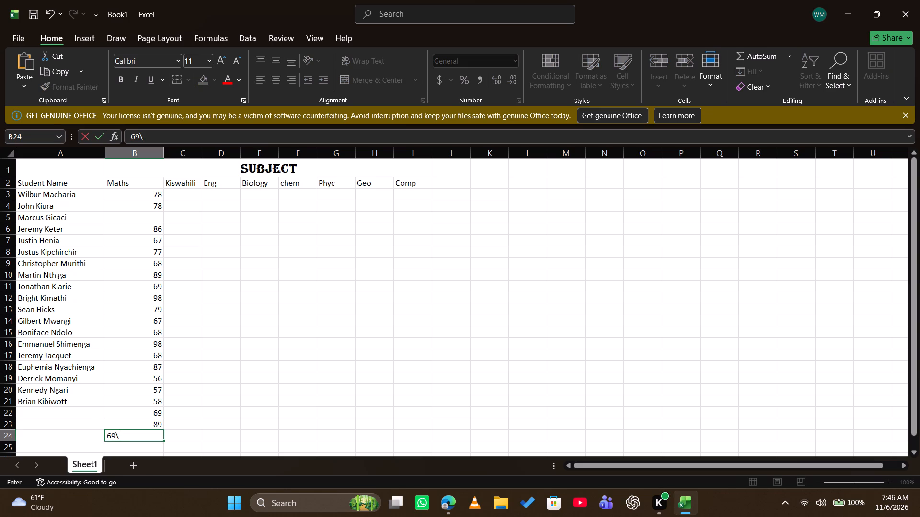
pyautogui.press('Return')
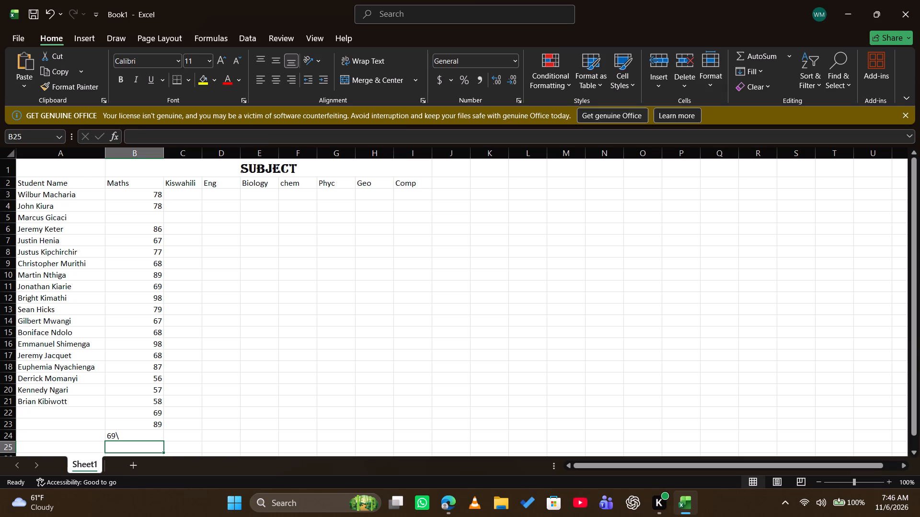
# Move the stray Maths mark from cell B23 into the empty cell B5.
pyautogui.click(156, 426)
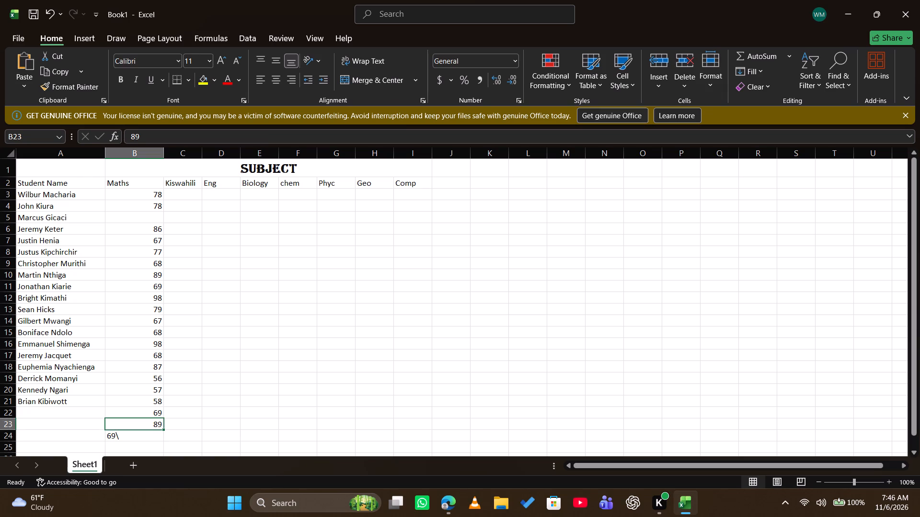
pyautogui.click(163, 420)
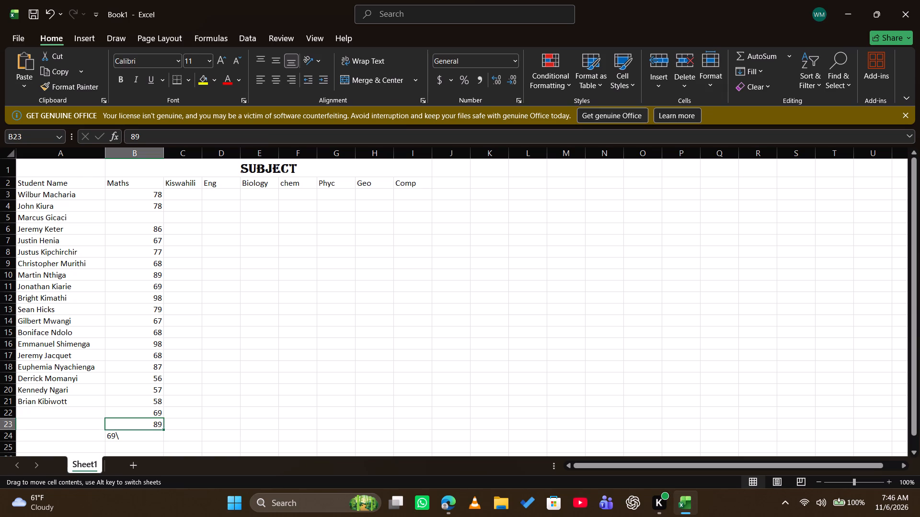
pyautogui.moveTo(162, 418); pyautogui.dragTo(166, 225)
pyautogui.moveTo(166, 225); pyautogui.dragTo(143, 212)
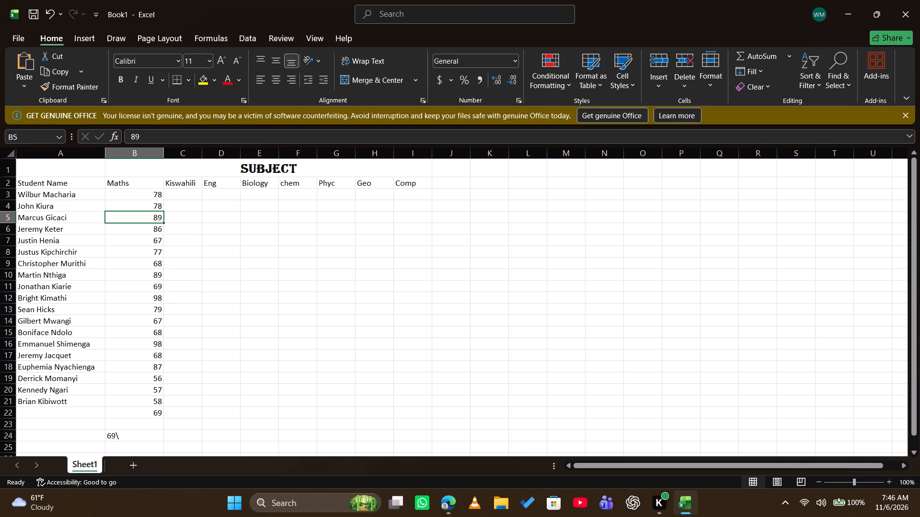
# Delete the stray entries in cells B24 and B22 below the last student's row.
pyautogui.click(108, 439)
pyautogui.press('Delete')
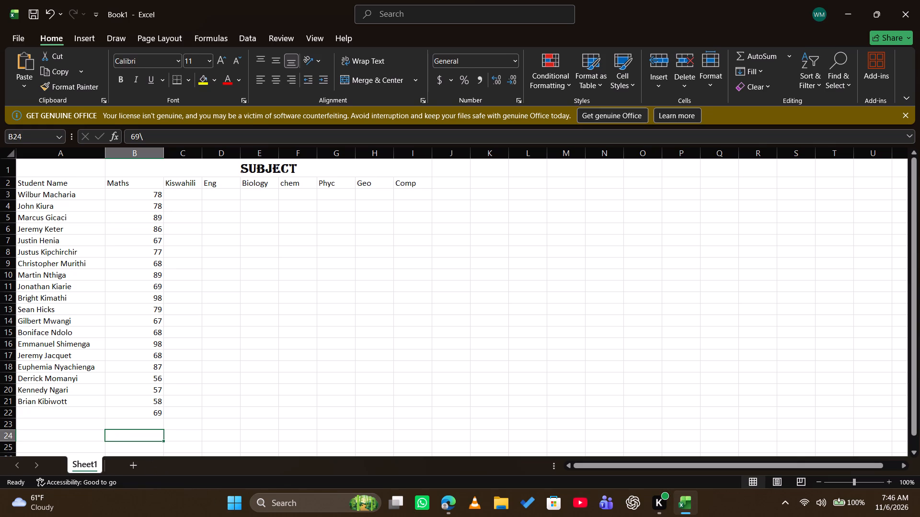
pyautogui.click(120, 418)
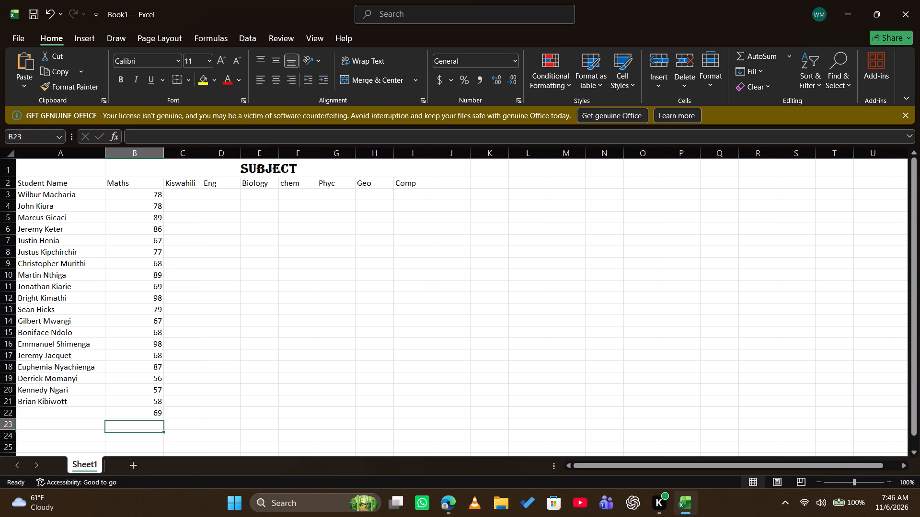
pyautogui.click(122, 410)
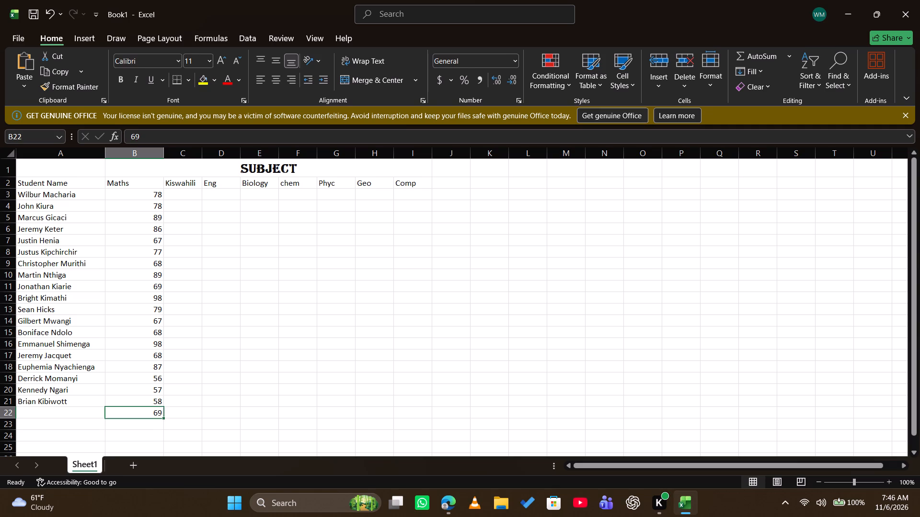
pyautogui.press('Delete')
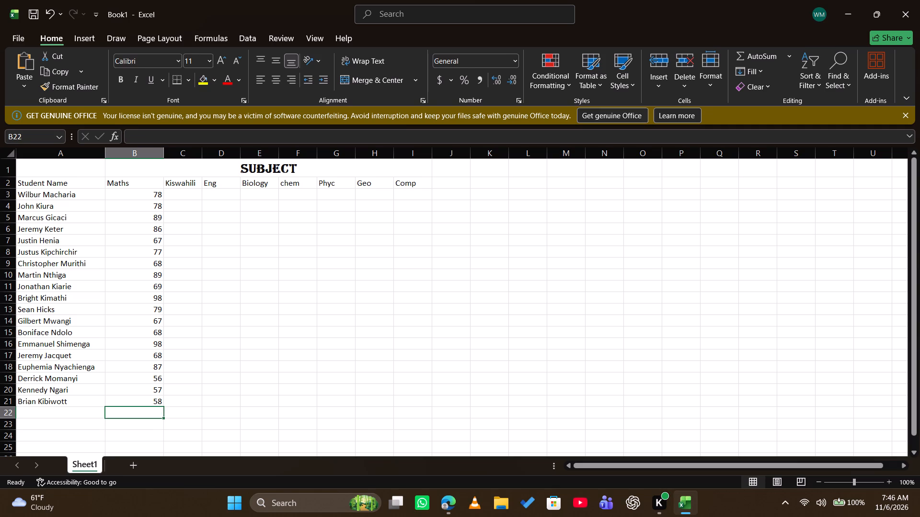
# Enter the Kiswahili marks 87, 56, 78, 68 and 88 in cells C3 to C7.
pyautogui.click(183, 196)
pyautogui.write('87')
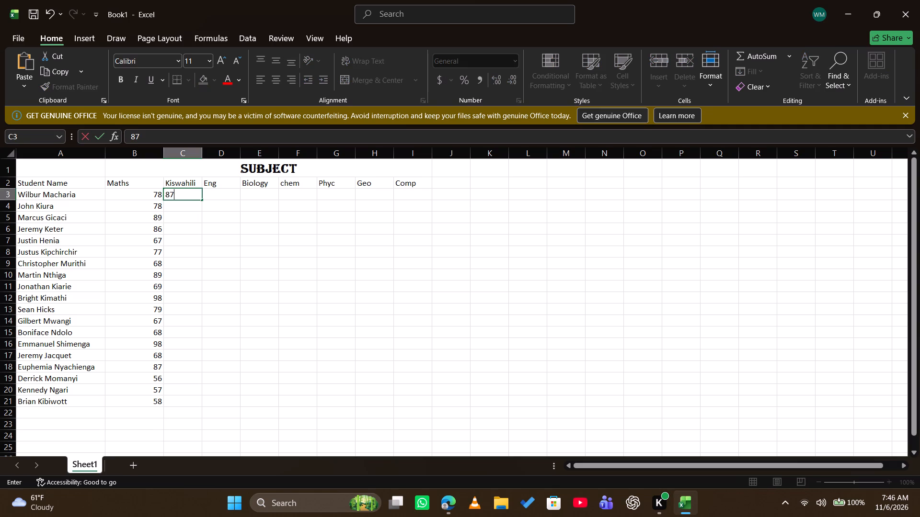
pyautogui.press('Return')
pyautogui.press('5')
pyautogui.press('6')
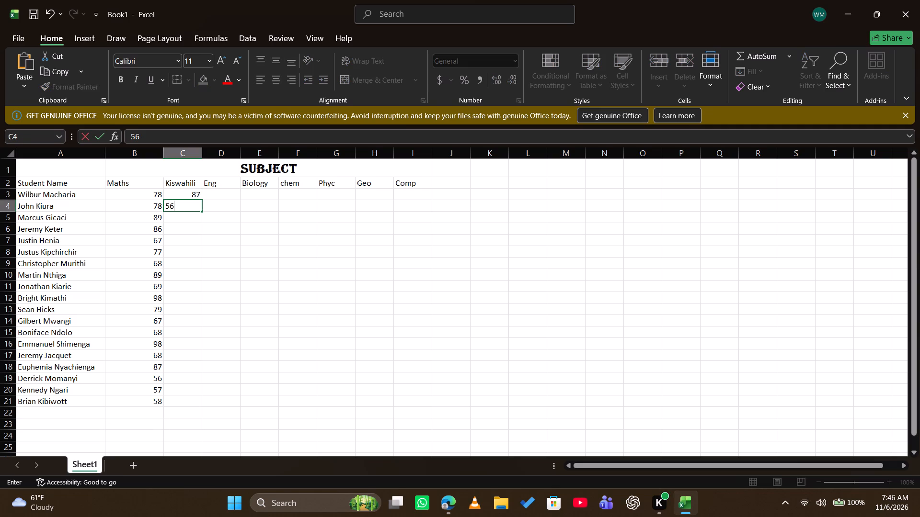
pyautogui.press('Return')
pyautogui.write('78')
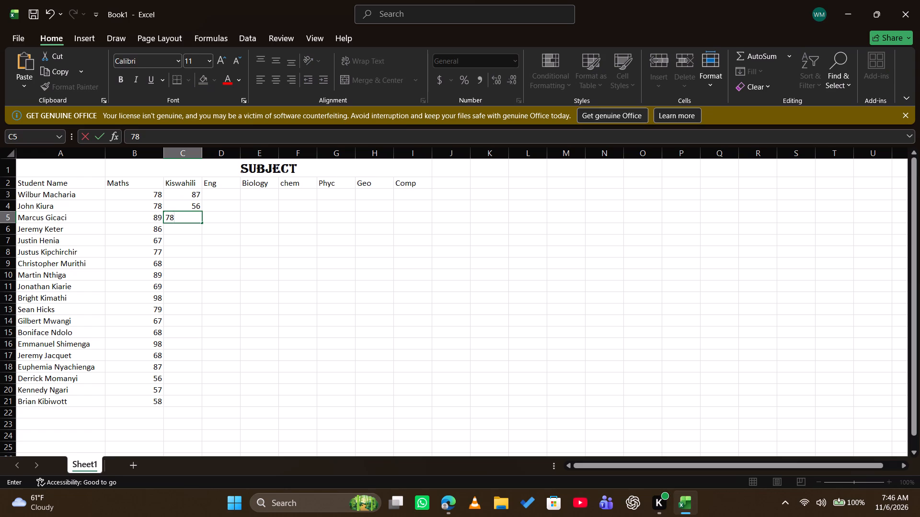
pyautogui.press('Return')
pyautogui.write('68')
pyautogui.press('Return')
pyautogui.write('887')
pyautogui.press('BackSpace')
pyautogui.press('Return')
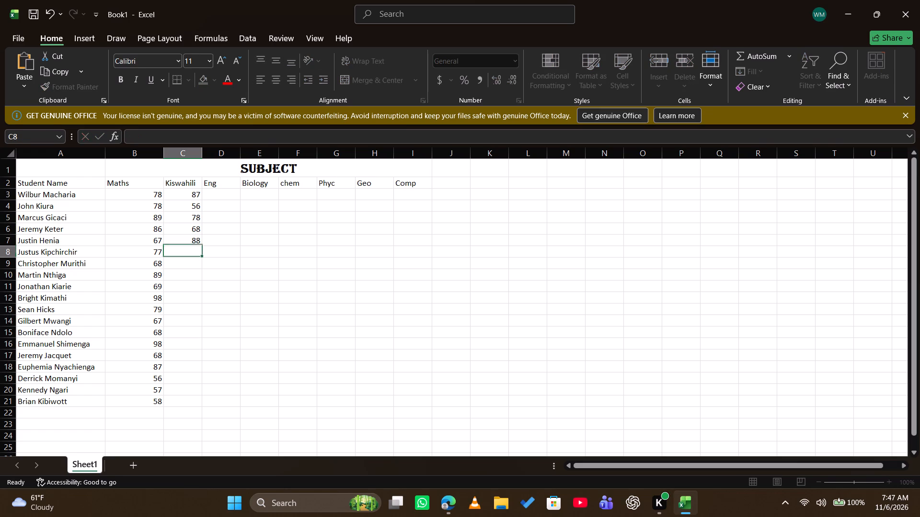
# Enter the Kiswahili marks 57, 87, 67, 87 and 67 in cells C8 to C12.
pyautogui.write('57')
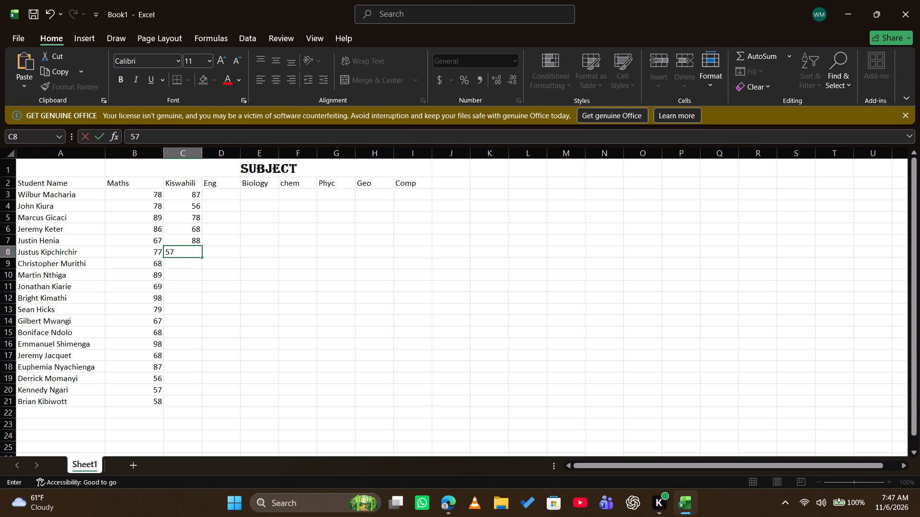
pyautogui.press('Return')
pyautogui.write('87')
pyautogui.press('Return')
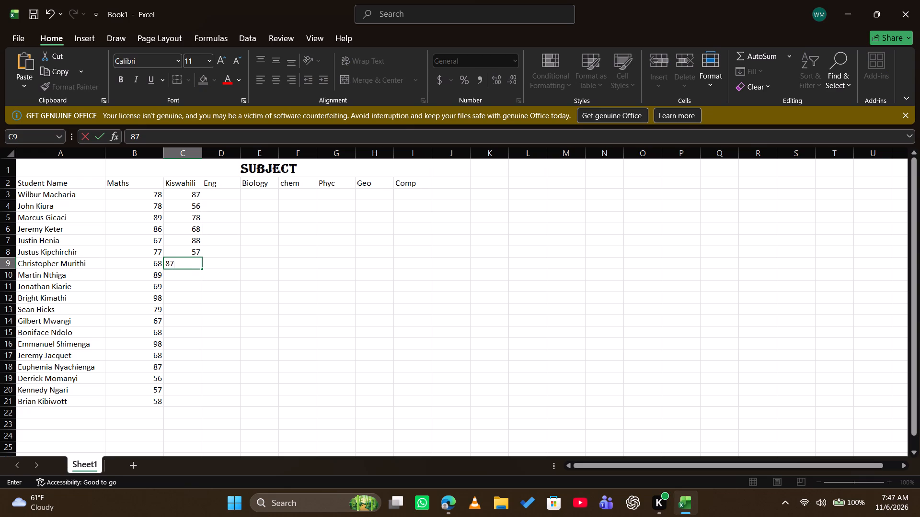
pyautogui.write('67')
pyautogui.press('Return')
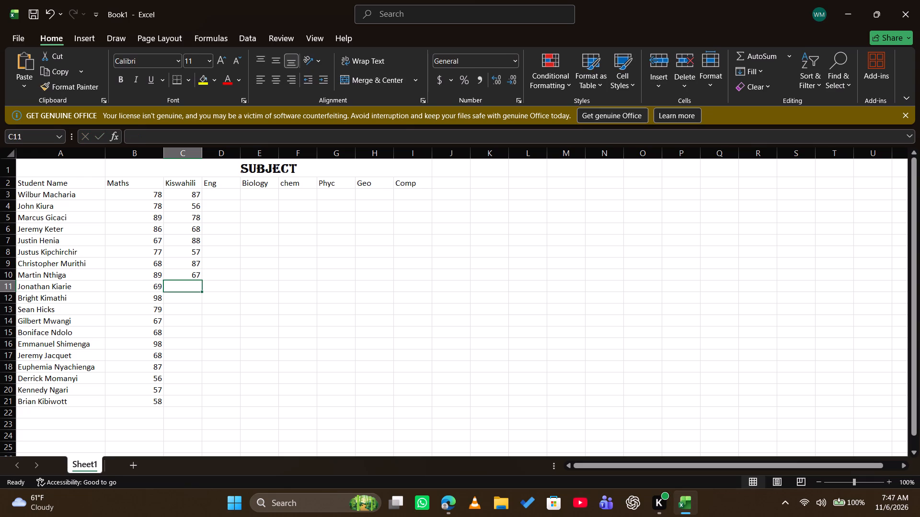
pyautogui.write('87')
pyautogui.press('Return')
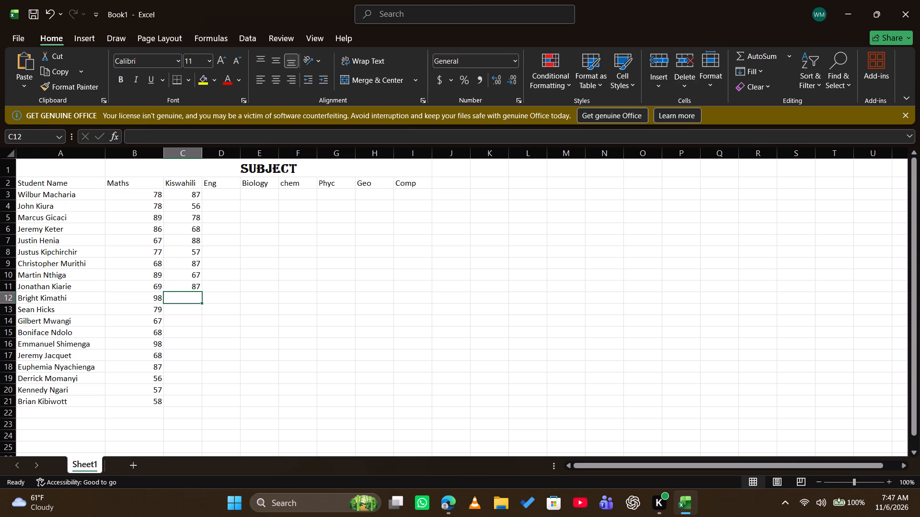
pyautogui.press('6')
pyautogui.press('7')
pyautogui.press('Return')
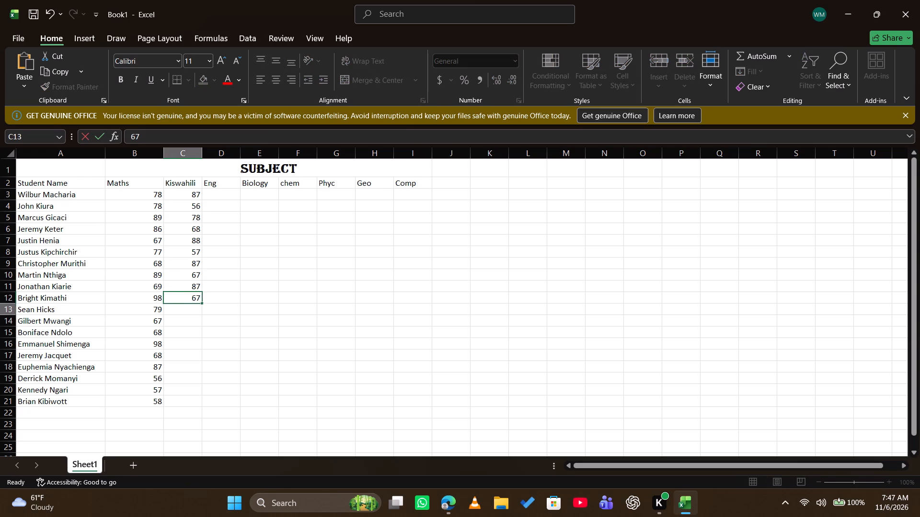
# Enter the Kiswahili marks 57, 87, 88, 67 and 68 in cells C13 to C17.
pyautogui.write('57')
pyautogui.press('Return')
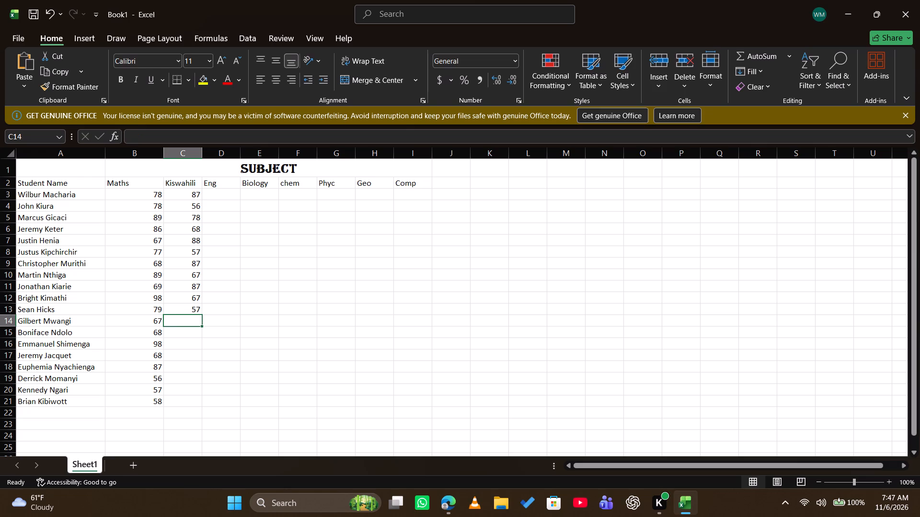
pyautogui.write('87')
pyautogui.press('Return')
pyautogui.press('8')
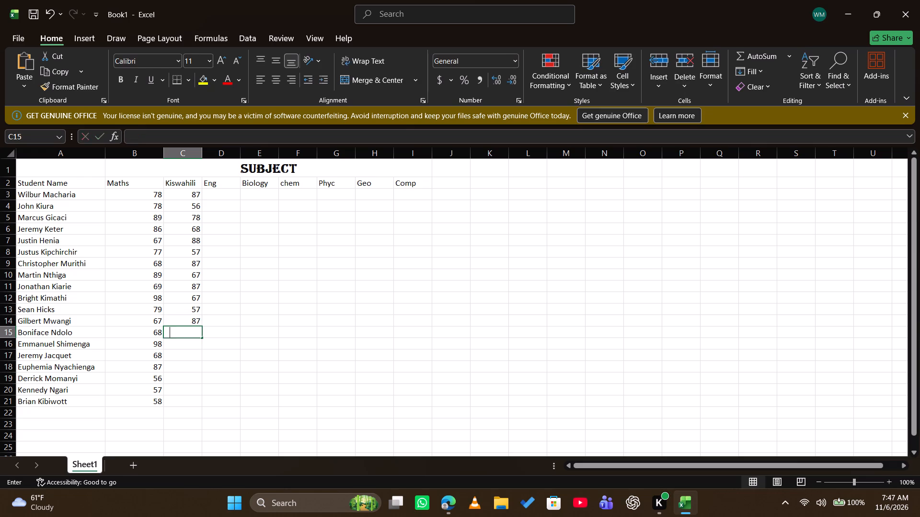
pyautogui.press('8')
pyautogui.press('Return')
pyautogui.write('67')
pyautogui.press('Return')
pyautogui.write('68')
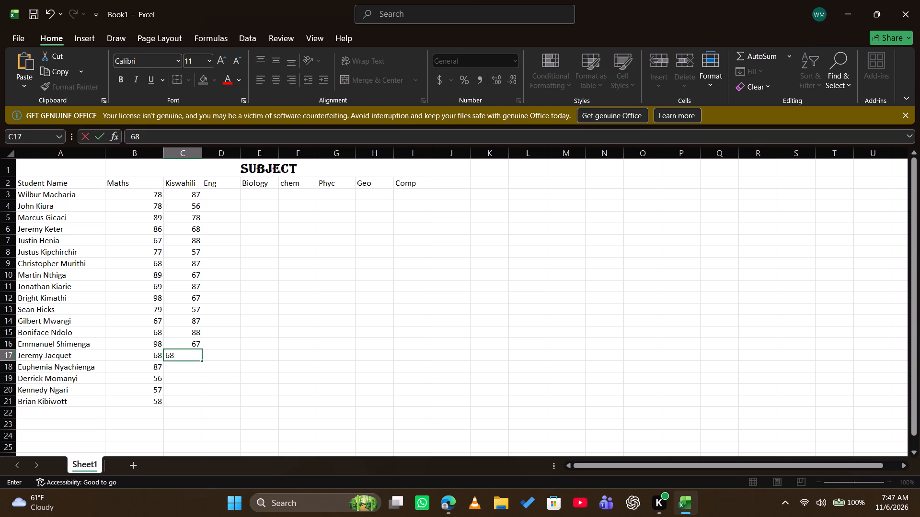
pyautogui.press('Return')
# Enter the Kiswahili marks 87, 78, 68 and 98 in cells C18 to C21.
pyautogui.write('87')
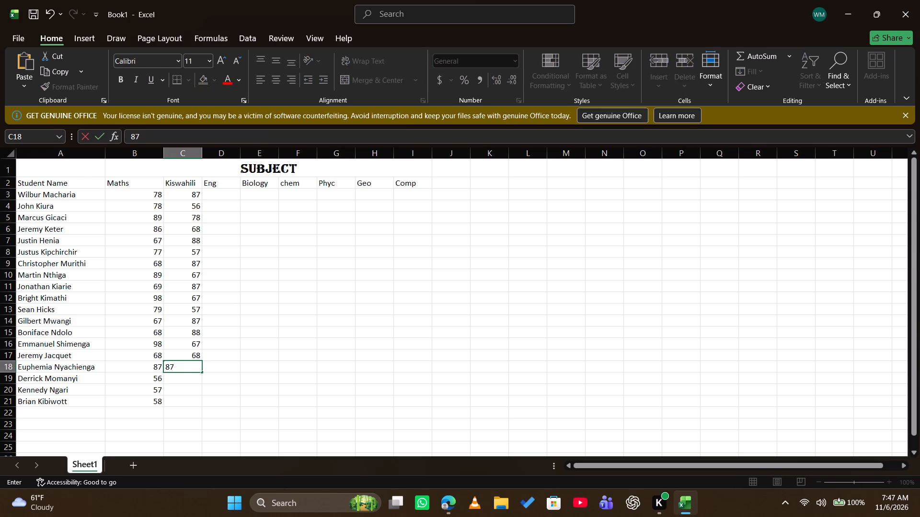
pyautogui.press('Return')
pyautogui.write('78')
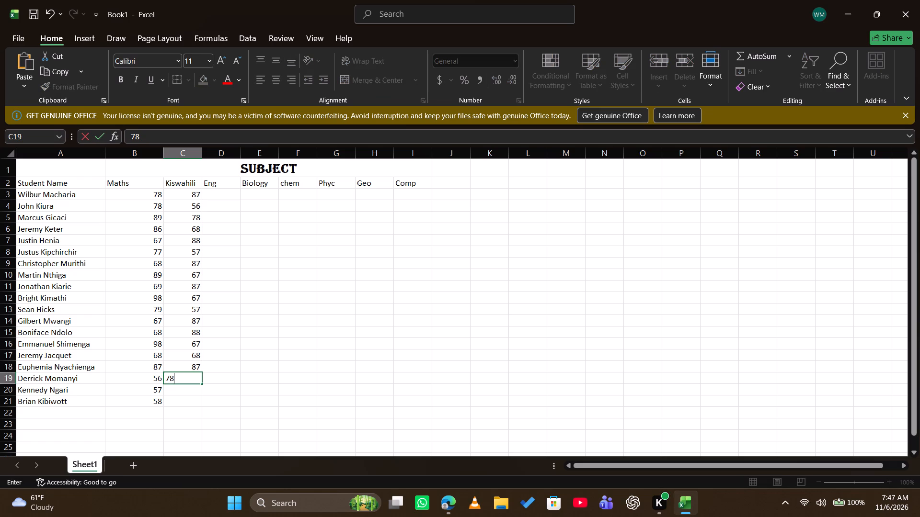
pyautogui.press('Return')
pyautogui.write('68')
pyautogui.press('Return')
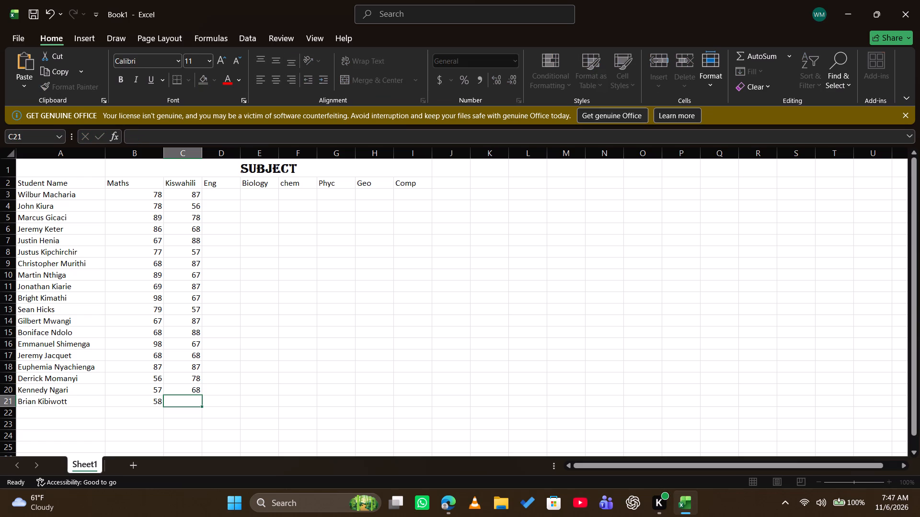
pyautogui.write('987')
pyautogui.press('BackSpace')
# Enter the Eng marks 78, 98, 67, 57 and 98 in cells D3 to D7.
pyautogui.click(222, 196)
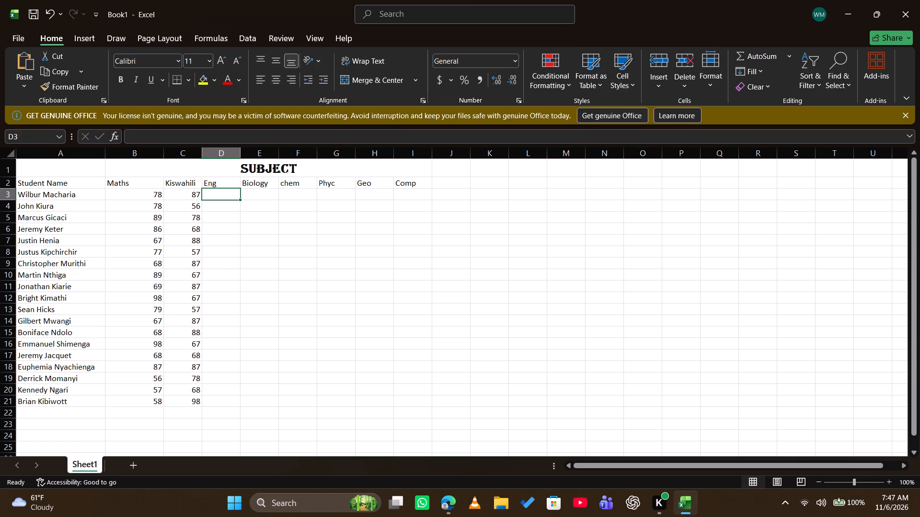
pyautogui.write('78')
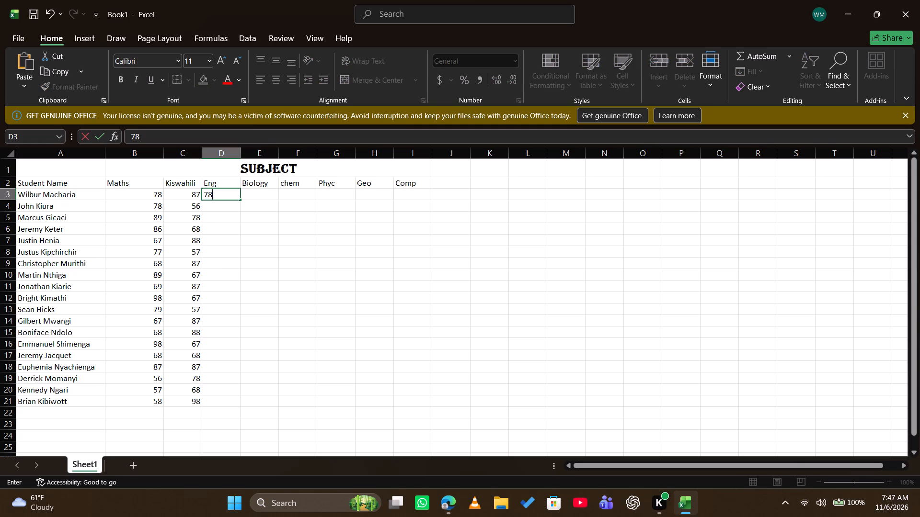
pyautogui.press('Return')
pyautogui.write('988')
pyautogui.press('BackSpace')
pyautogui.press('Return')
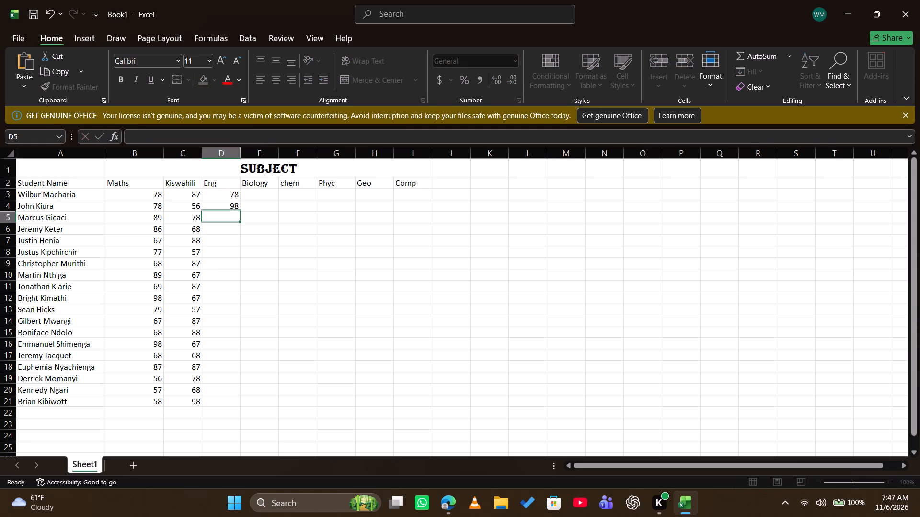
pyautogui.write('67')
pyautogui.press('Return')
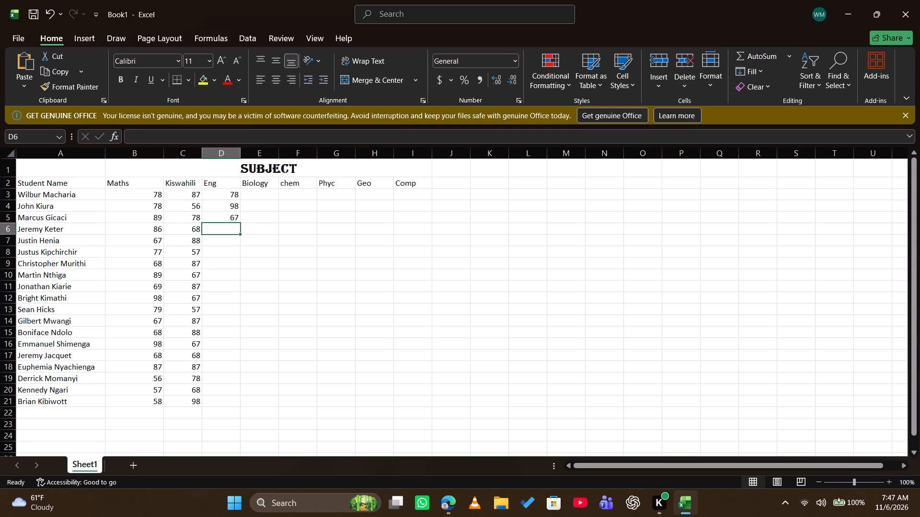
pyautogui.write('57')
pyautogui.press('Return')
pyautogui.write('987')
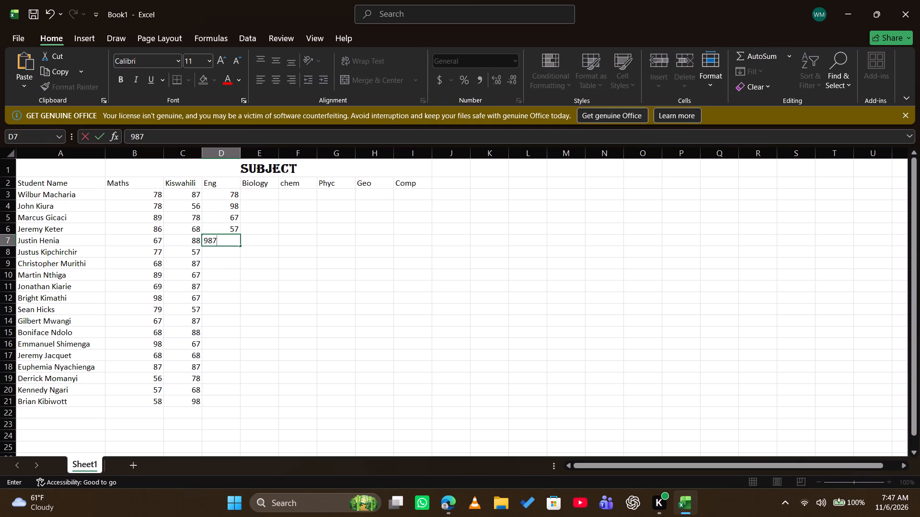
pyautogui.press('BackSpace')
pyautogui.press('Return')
# Enter the Eng marks 68, 68, 97, 79 and 78 in cells D8 to D12.
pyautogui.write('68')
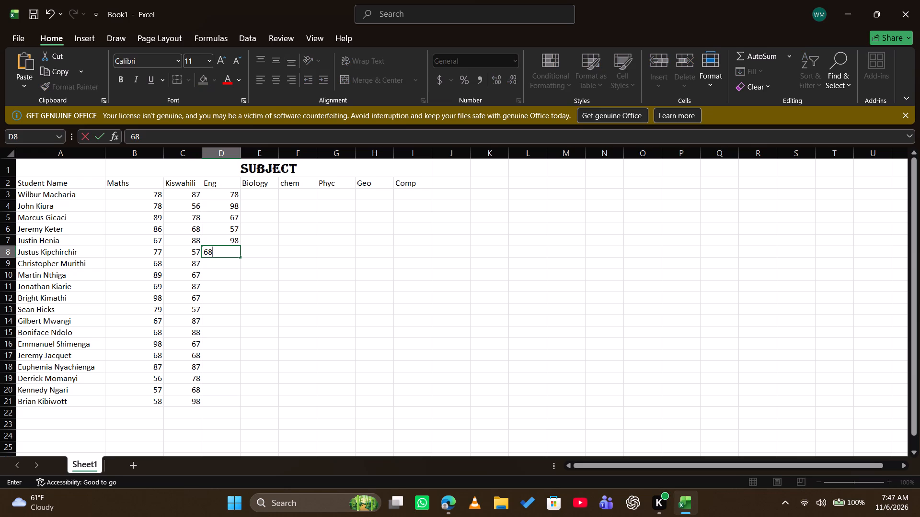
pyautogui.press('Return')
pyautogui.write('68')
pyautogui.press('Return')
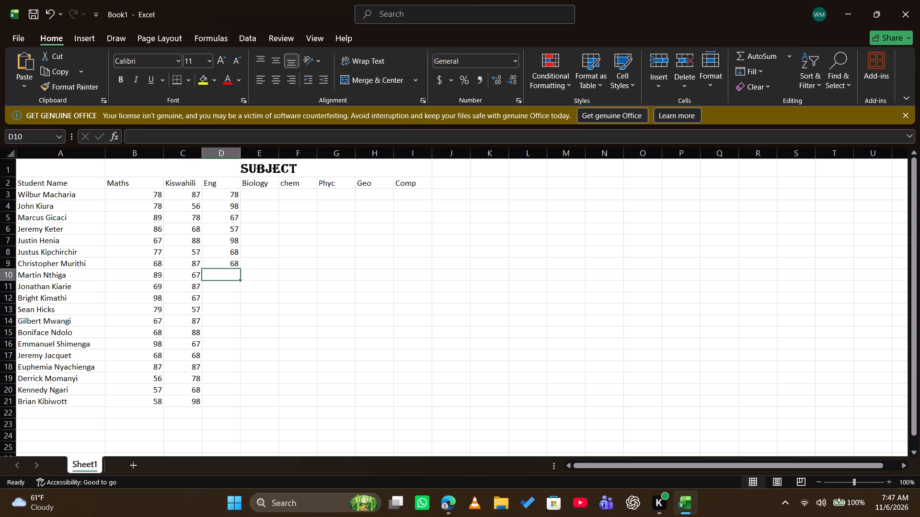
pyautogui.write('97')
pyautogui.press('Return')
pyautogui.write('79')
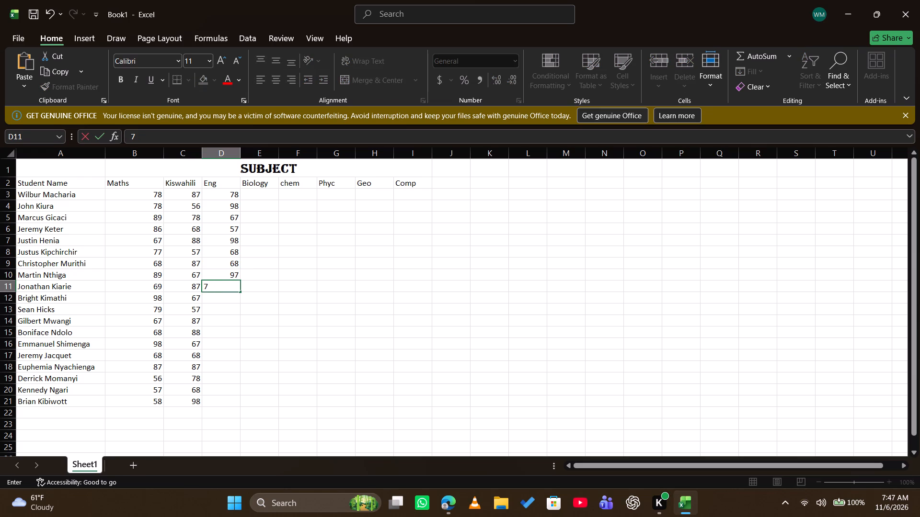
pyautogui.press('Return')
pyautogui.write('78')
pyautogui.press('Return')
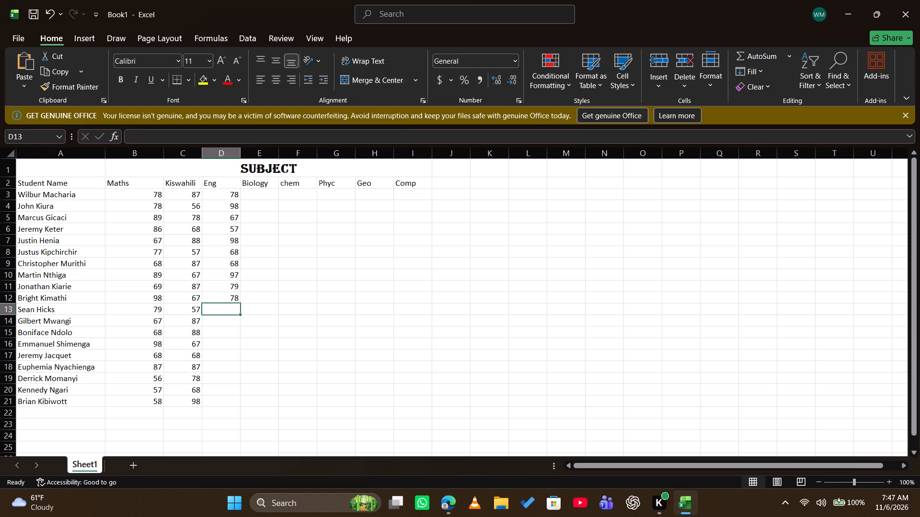
# Enter the Eng marks 68, 79, 68, 86 and 87 in cells D13 to D17.
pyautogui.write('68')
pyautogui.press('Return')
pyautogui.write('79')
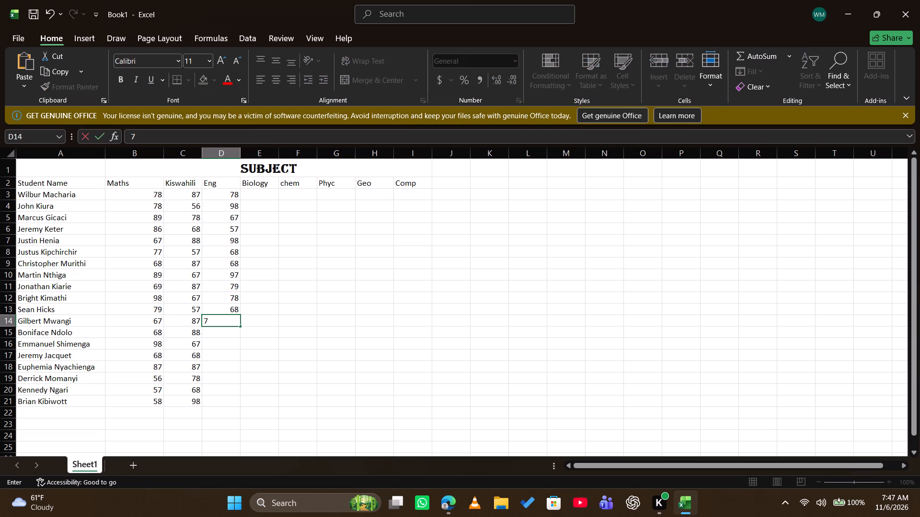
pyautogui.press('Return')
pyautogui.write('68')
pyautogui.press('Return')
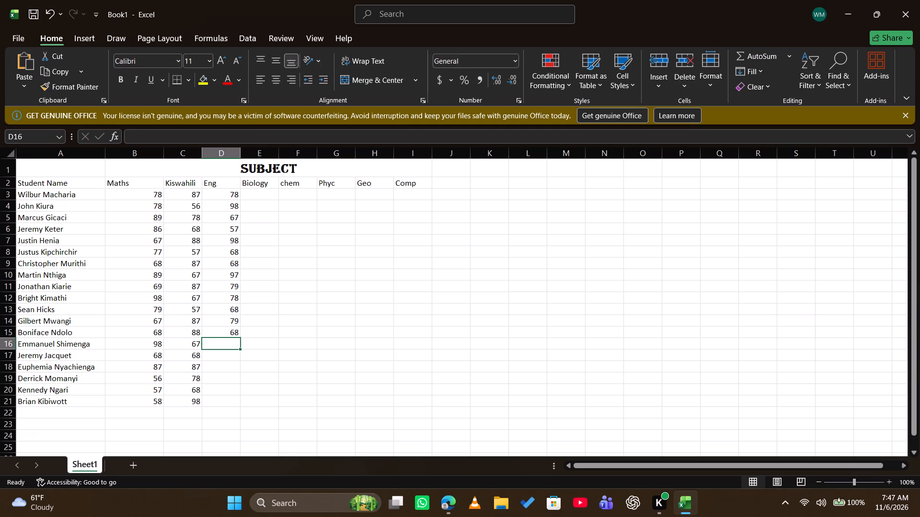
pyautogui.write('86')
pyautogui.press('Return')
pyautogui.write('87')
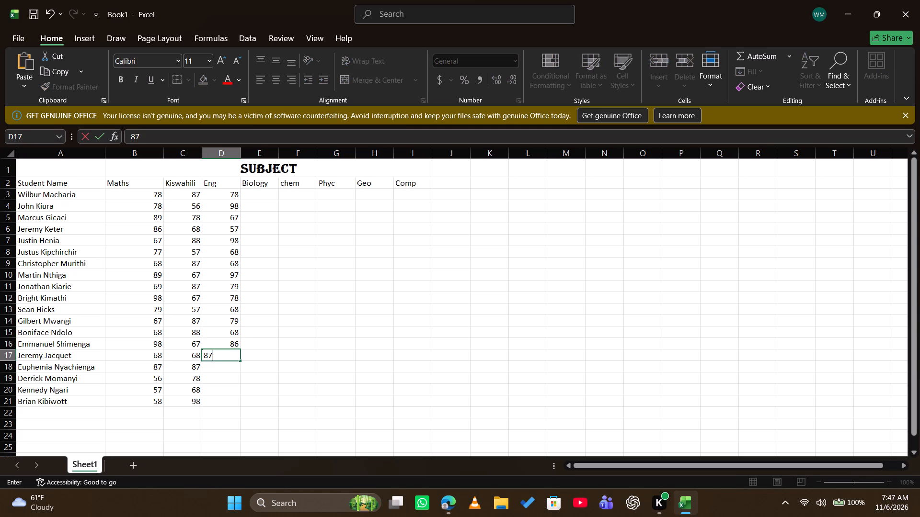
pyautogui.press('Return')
# Enter the Eng marks 76, 57, 87 and 86 in cells D18 to D21.
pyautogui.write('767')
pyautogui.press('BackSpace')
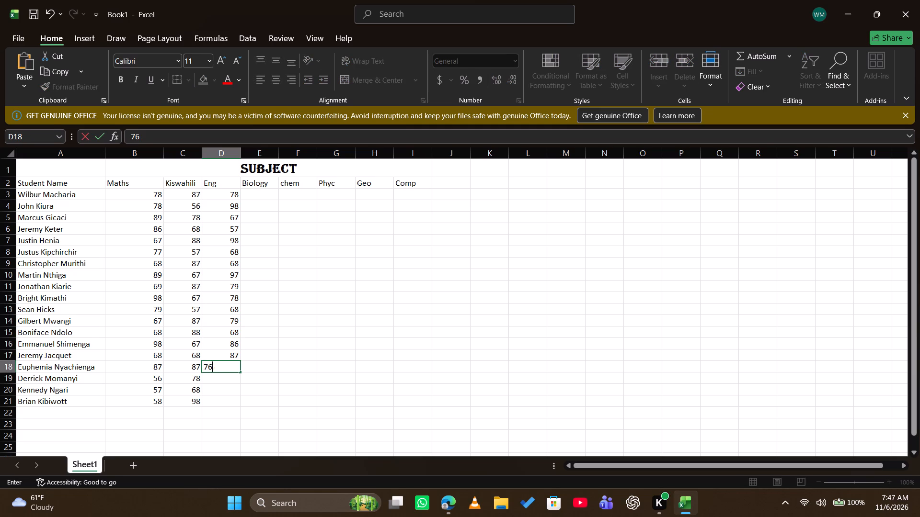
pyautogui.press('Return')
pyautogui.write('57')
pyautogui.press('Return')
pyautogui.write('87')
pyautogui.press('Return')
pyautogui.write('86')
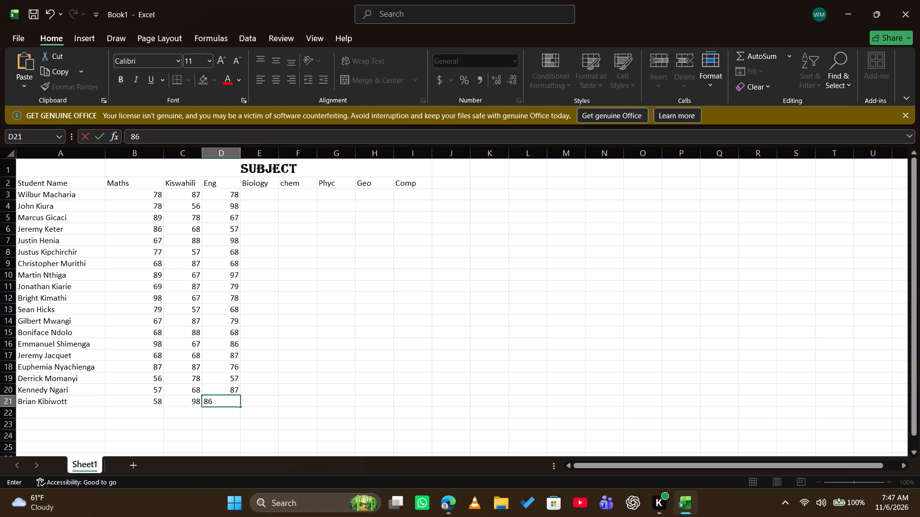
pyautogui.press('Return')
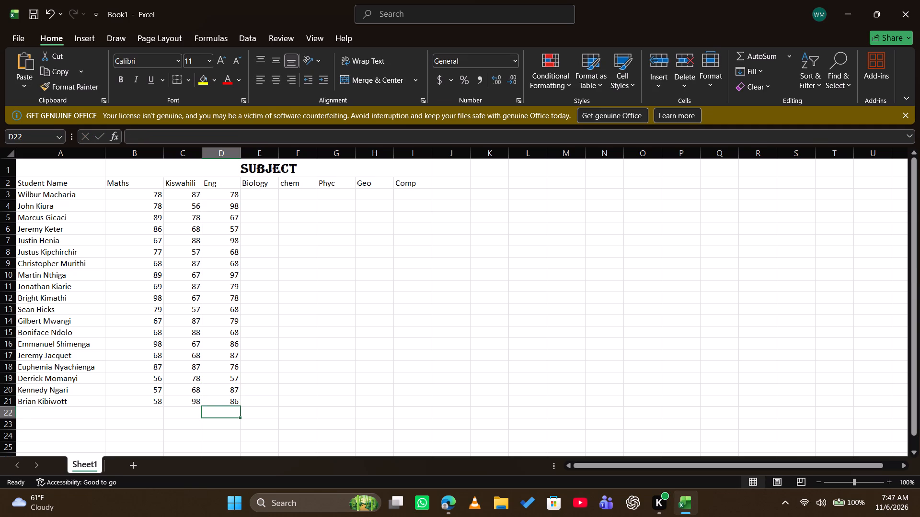
# Enter the Biology marks 98, 68, 67, 67 and 54 in cells E3 to E7.
pyautogui.click(246, 196)
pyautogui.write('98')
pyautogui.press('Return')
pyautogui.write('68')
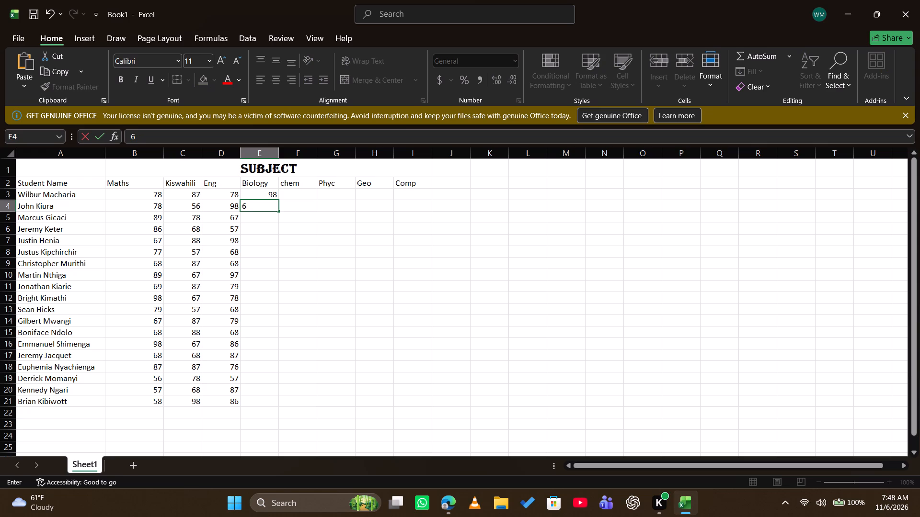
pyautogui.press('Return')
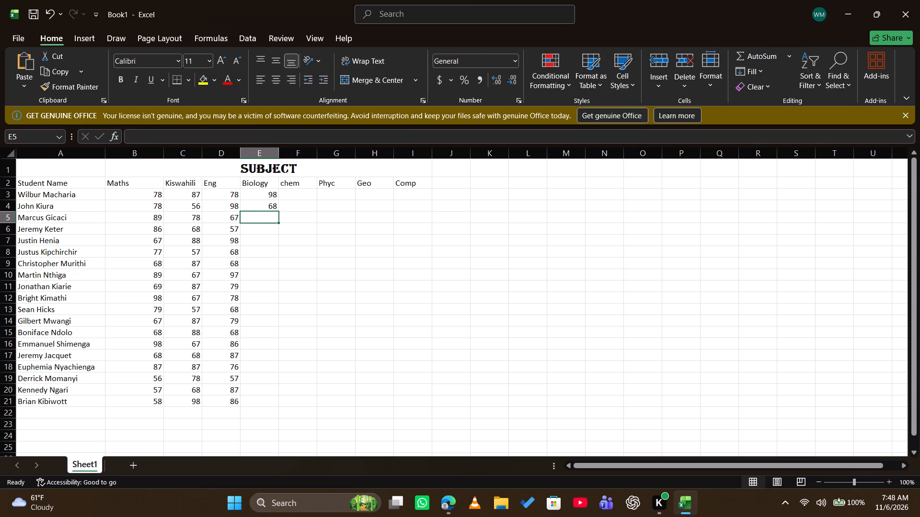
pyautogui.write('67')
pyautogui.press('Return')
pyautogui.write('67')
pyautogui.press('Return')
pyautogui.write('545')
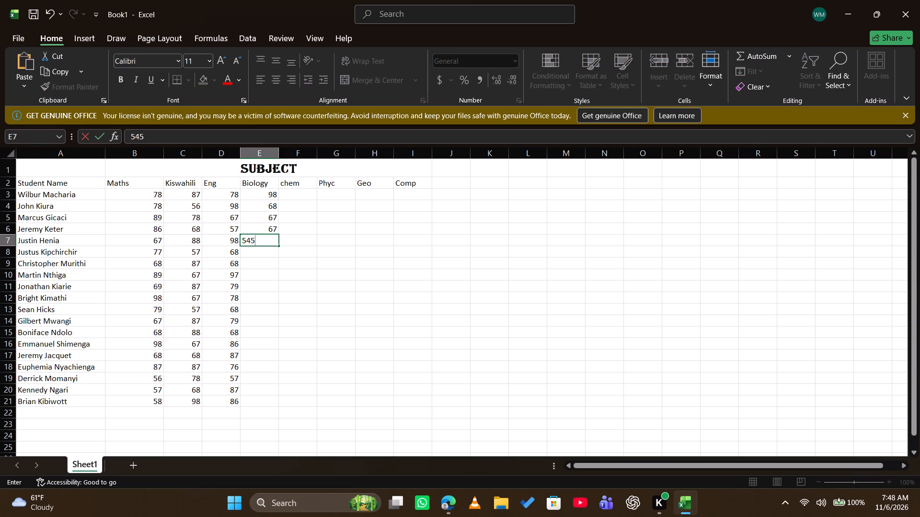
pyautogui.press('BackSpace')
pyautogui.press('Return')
# Enter the Biology marks 37, 76, 98, 67 and 87 in cells E8 to E12.
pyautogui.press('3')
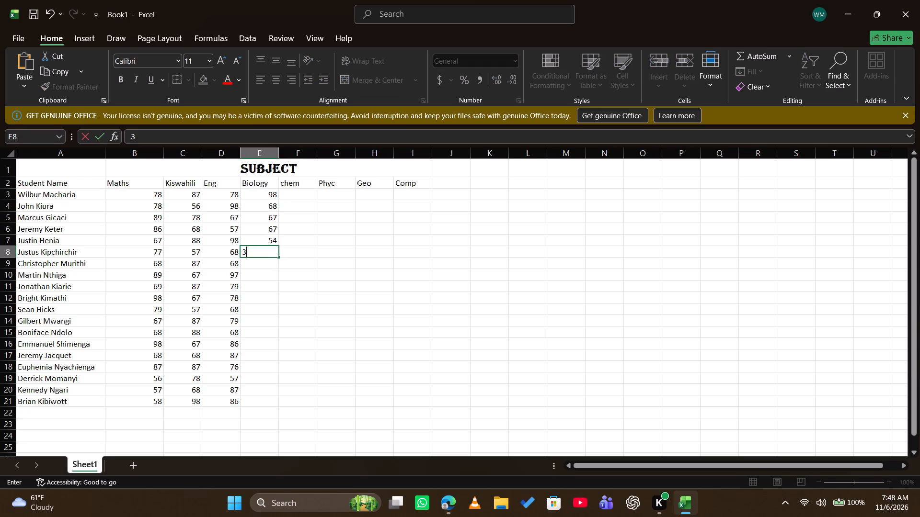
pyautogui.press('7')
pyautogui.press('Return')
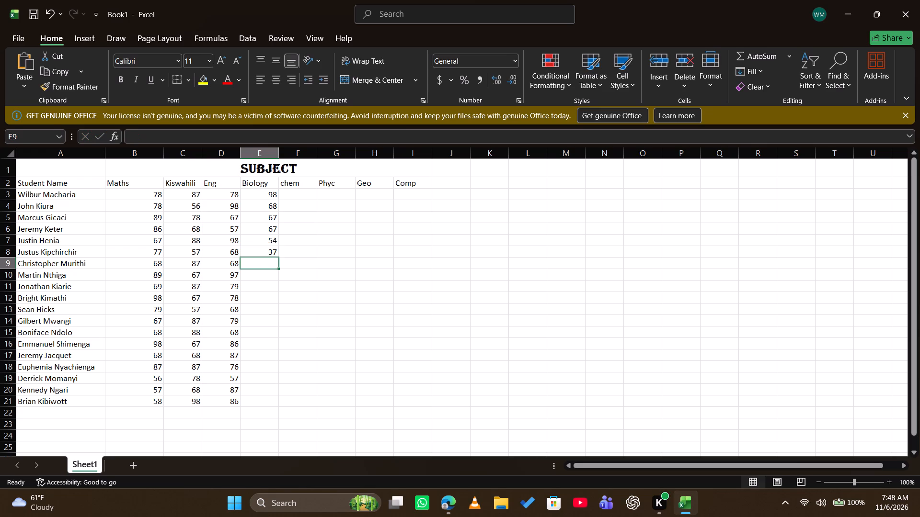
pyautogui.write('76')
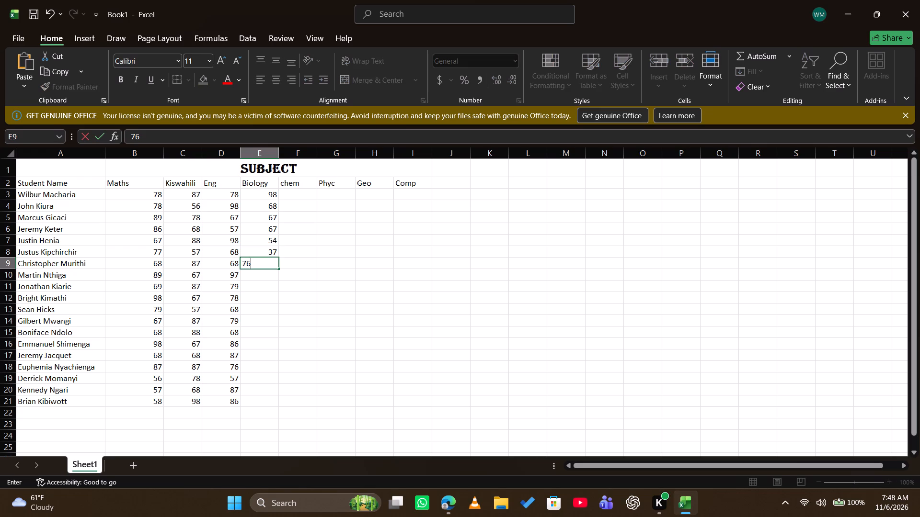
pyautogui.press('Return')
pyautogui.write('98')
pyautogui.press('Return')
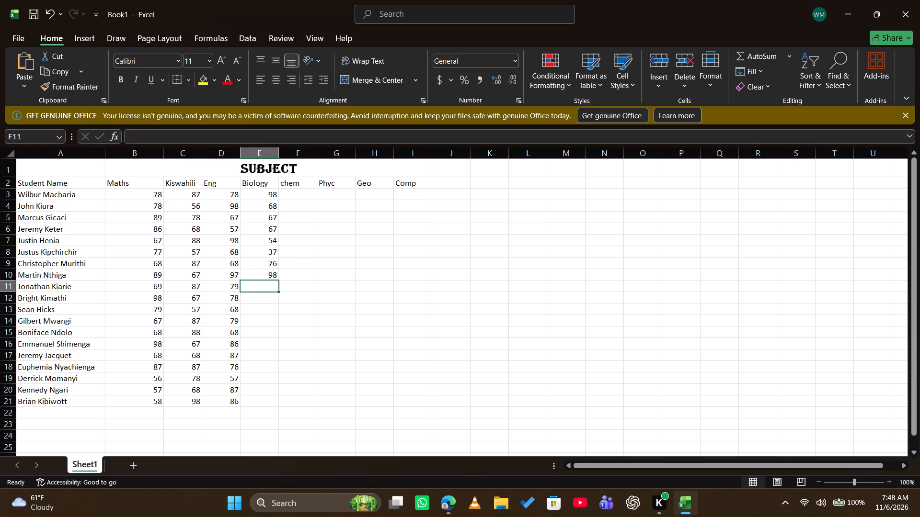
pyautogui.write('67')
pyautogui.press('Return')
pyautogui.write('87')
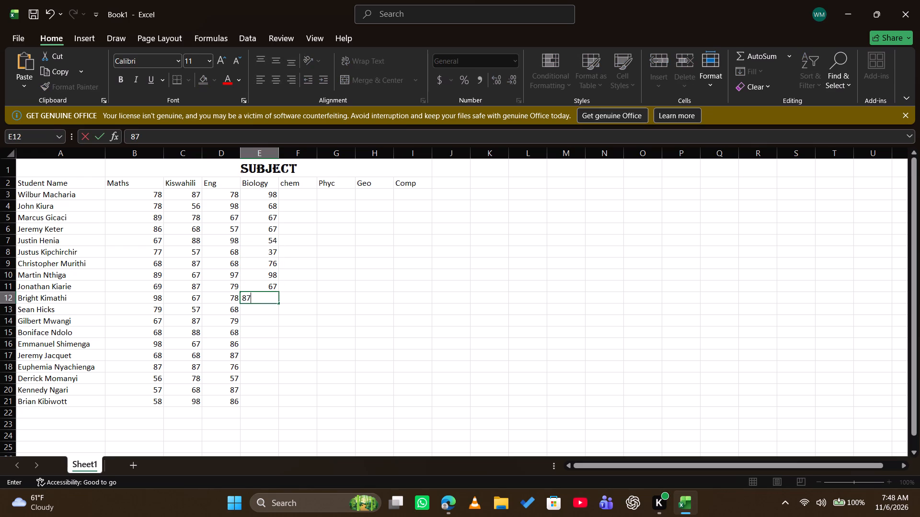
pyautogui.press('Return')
# Enter the Biology marks 67, 87, 56, 67 and 67 in cells E13 to E17.
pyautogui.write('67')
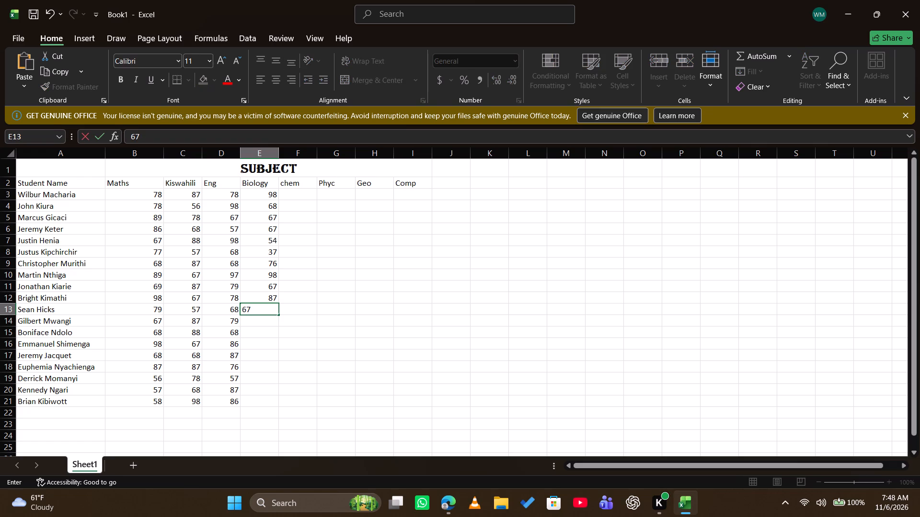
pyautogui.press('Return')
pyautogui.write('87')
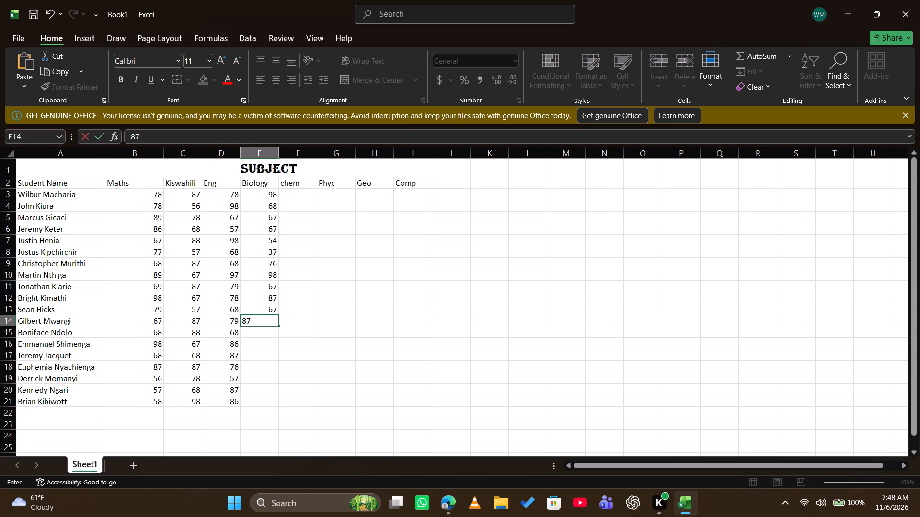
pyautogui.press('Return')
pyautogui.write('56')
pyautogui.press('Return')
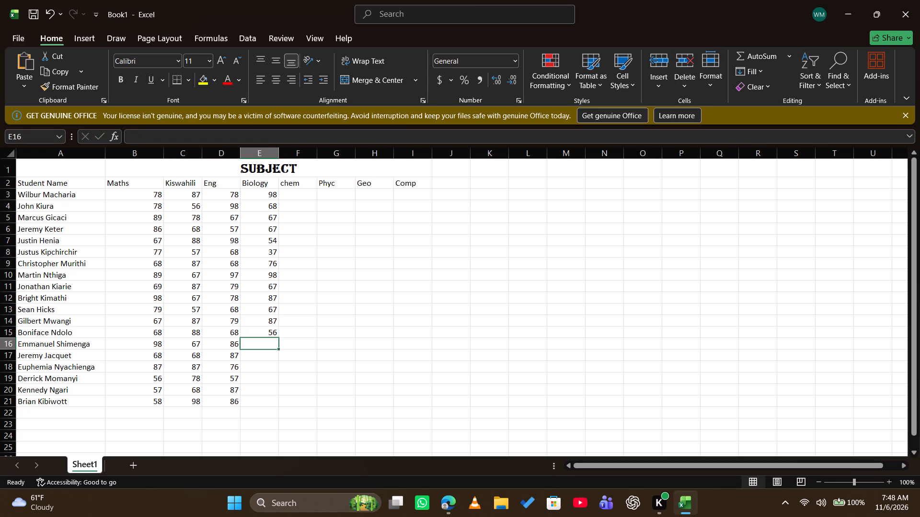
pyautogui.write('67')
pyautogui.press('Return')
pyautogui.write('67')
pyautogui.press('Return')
# Enter the Biology marks 87, 56, 86 and 56 in cells E18 to E21.
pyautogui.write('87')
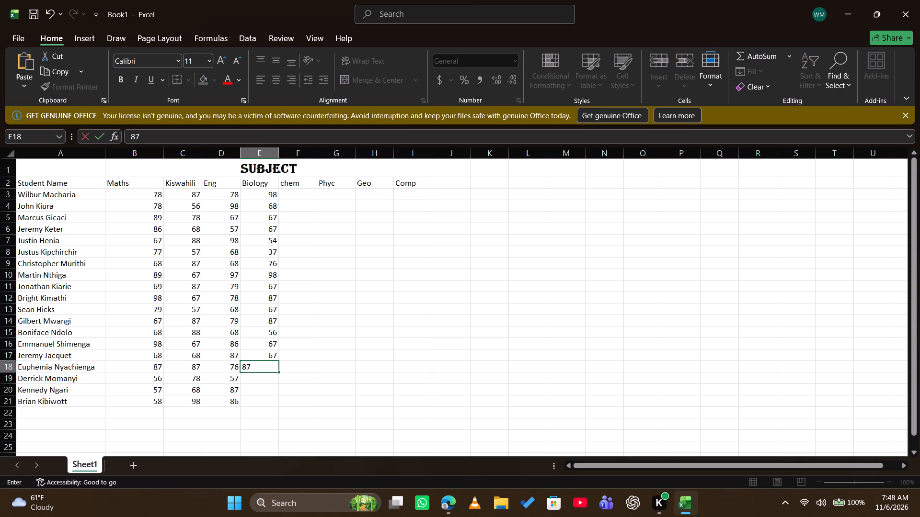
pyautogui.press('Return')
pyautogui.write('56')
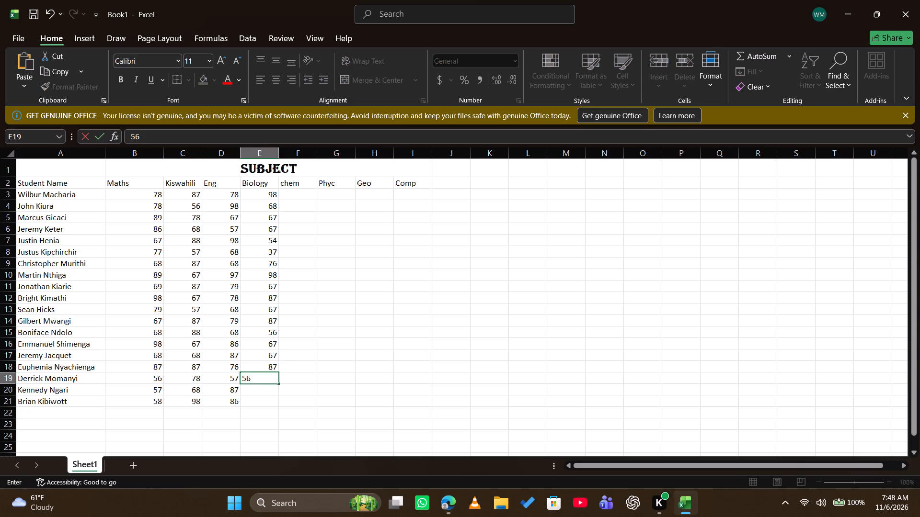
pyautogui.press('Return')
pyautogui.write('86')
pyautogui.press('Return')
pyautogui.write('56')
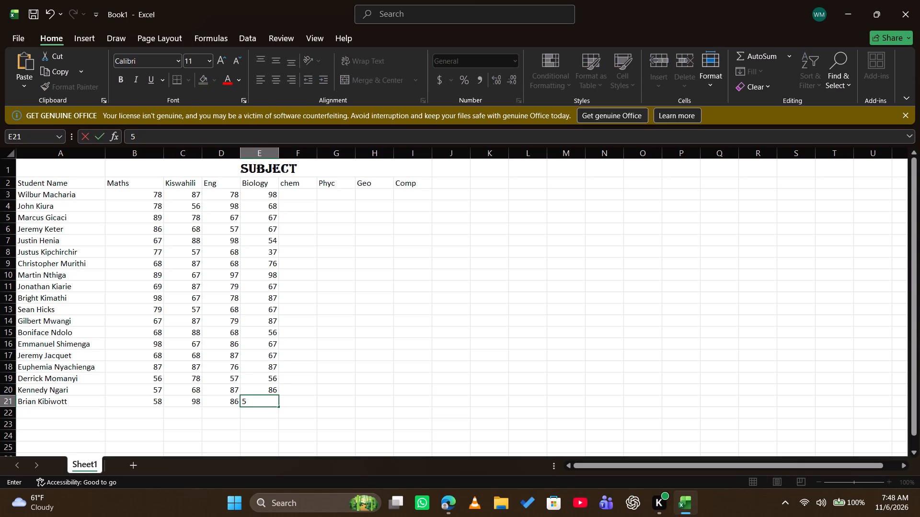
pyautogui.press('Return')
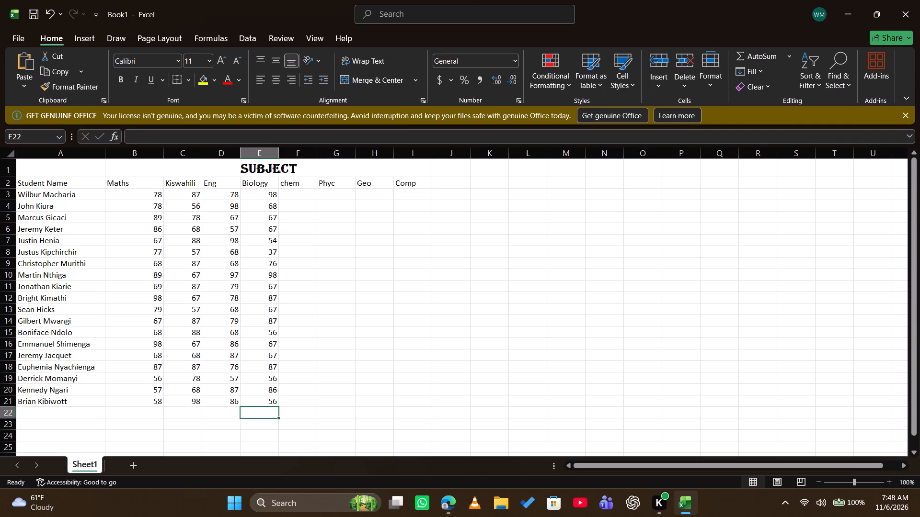
# Enter the chem marks 67, 78, 78, 87 and 76 in cells F3 to F7.
pyautogui.click(289, 195)
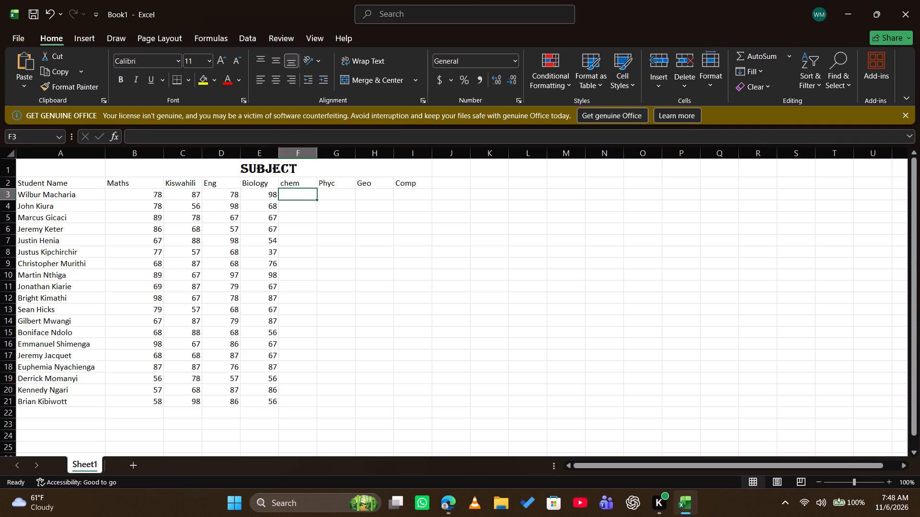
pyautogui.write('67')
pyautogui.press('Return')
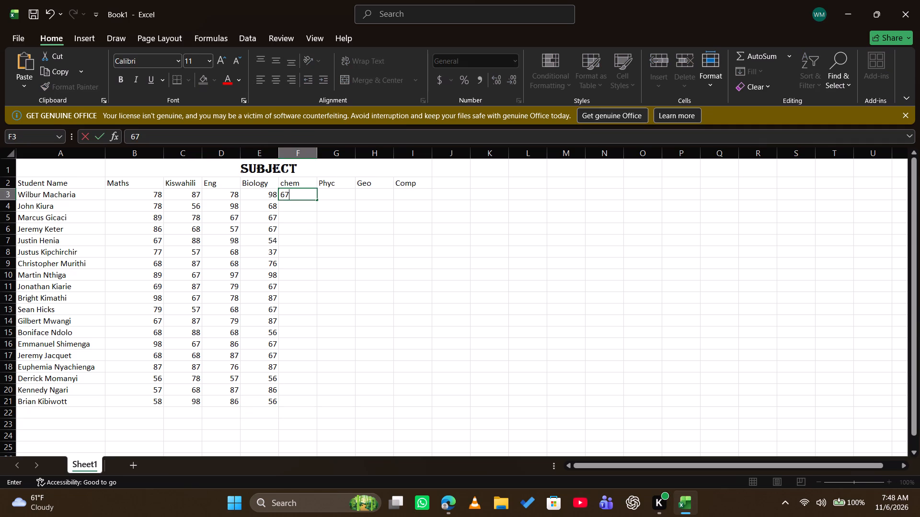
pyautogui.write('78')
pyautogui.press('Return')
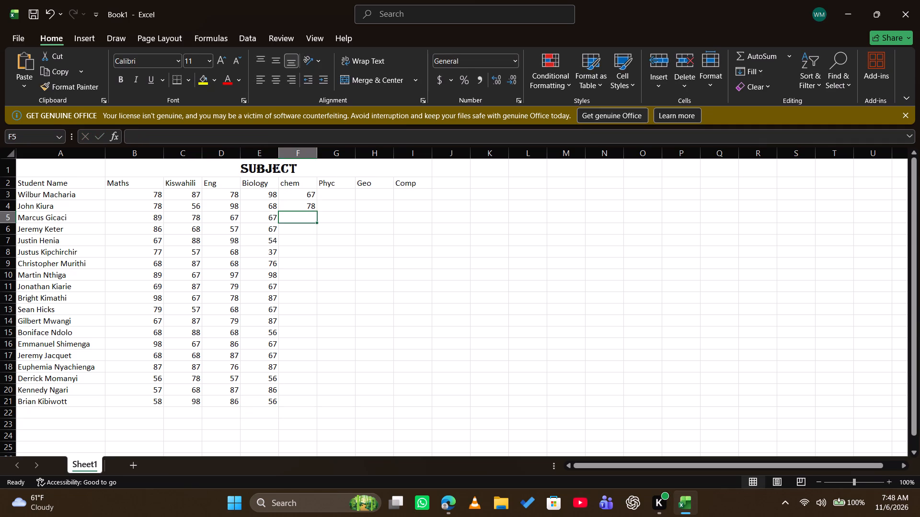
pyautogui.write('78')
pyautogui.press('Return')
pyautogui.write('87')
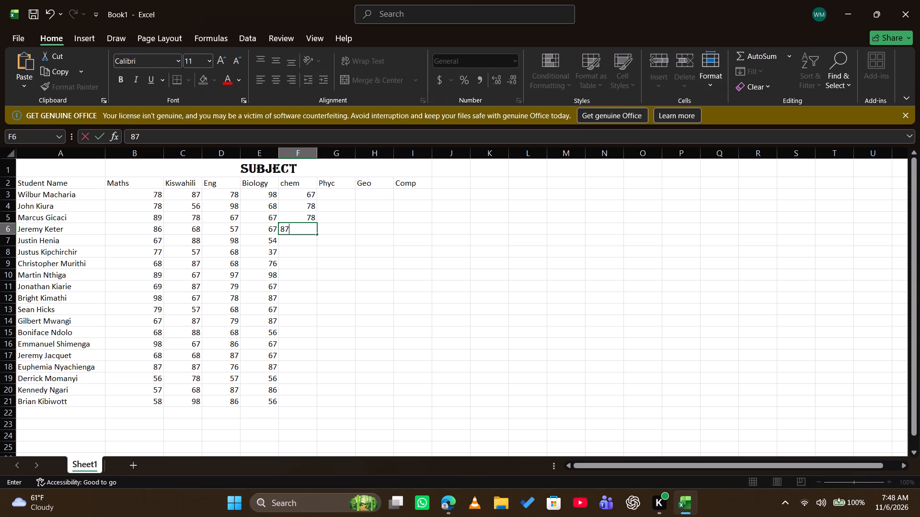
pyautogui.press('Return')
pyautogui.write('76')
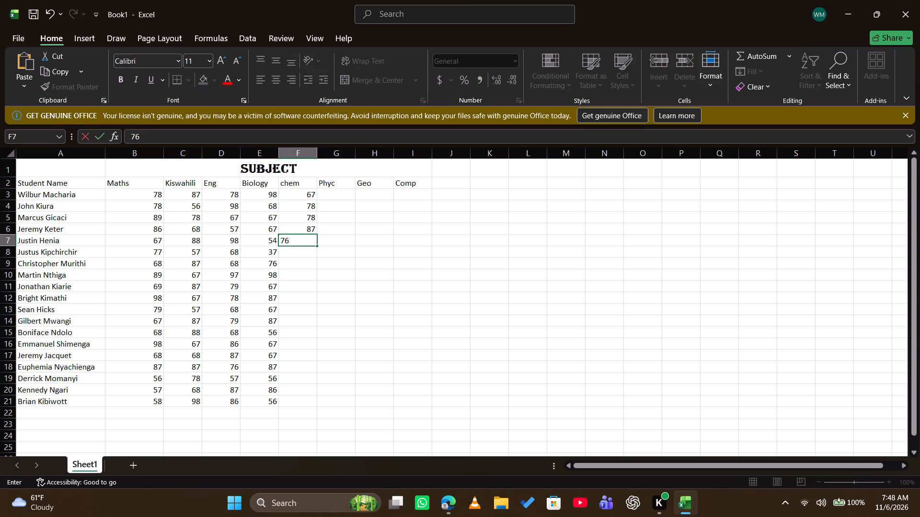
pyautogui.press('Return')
# Enter the chem marks 87, 57, 57, 67 and 68 in cells F8 to F12.
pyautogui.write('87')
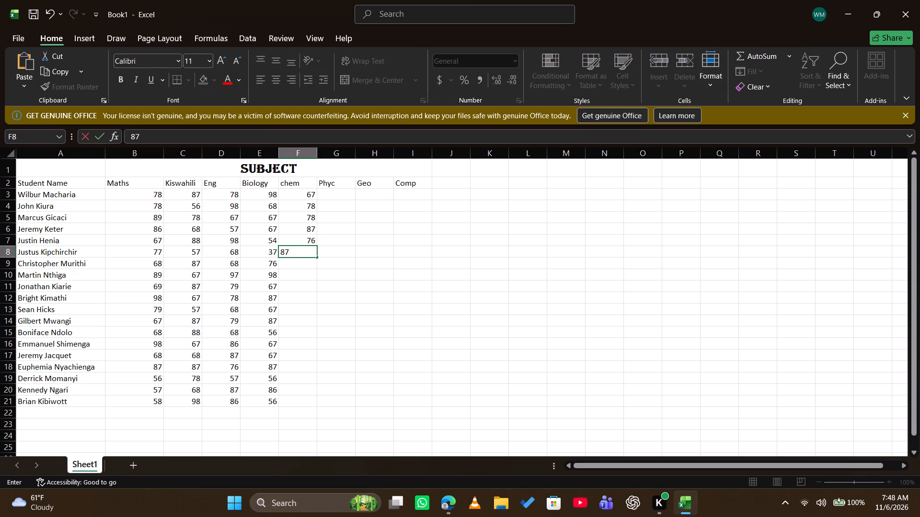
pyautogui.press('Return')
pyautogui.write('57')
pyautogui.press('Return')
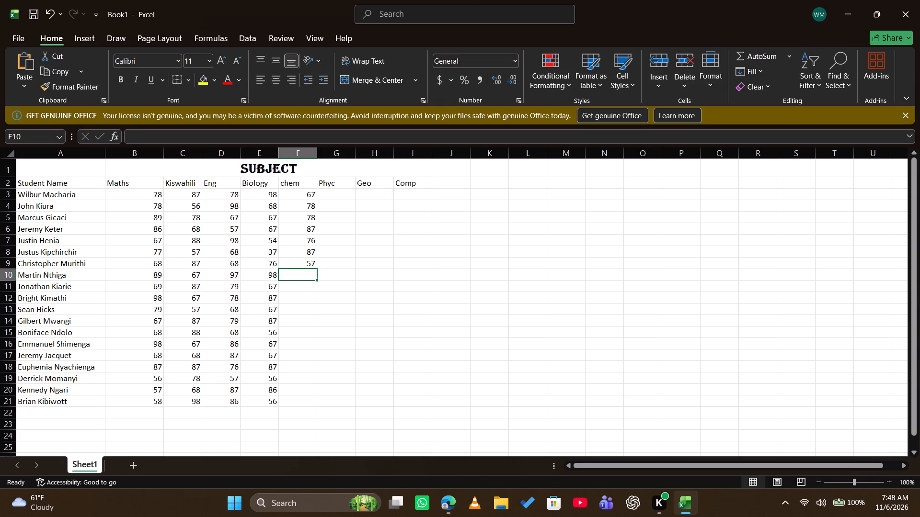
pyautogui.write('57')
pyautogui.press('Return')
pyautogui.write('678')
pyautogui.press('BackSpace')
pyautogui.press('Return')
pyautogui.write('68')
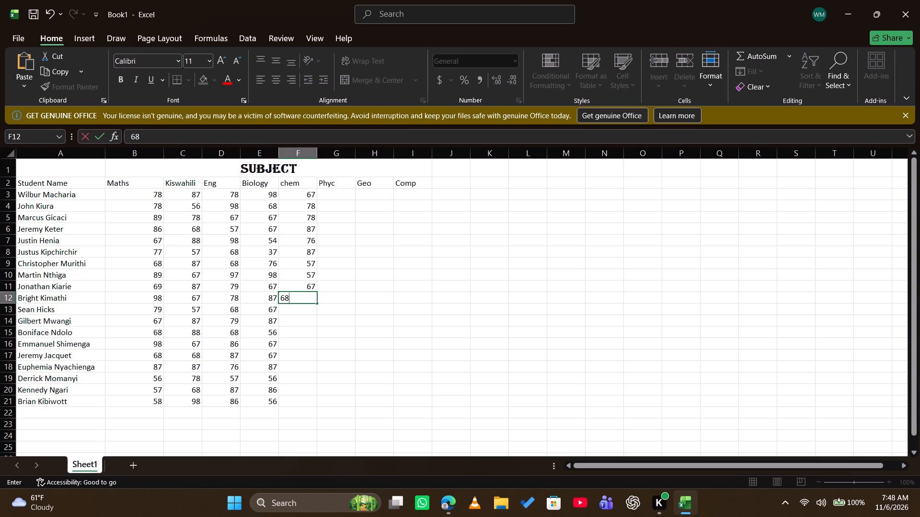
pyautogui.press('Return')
# Enter the chem marks 58, 68, 69, 58 and 48 in cells F13 to F17.
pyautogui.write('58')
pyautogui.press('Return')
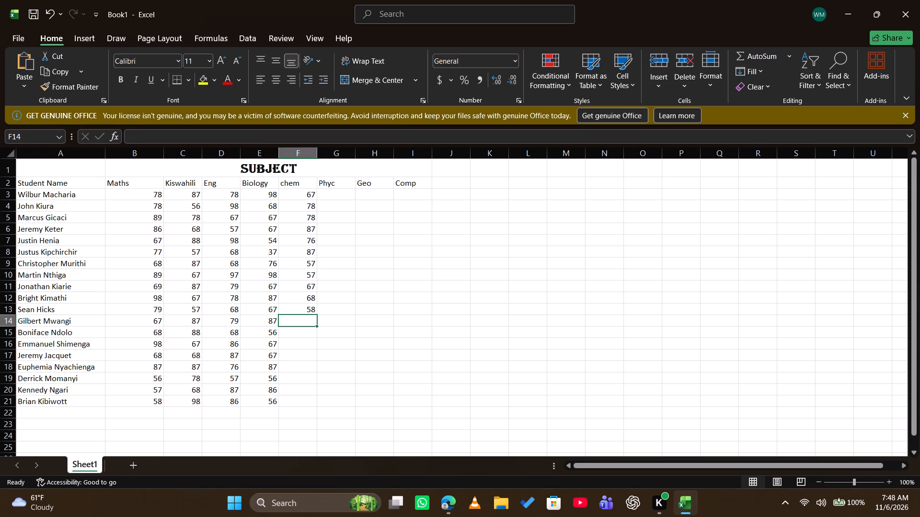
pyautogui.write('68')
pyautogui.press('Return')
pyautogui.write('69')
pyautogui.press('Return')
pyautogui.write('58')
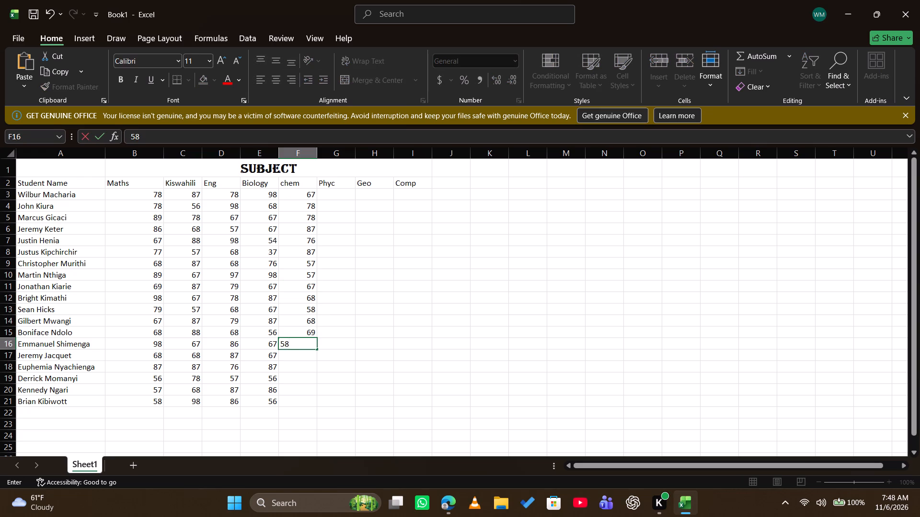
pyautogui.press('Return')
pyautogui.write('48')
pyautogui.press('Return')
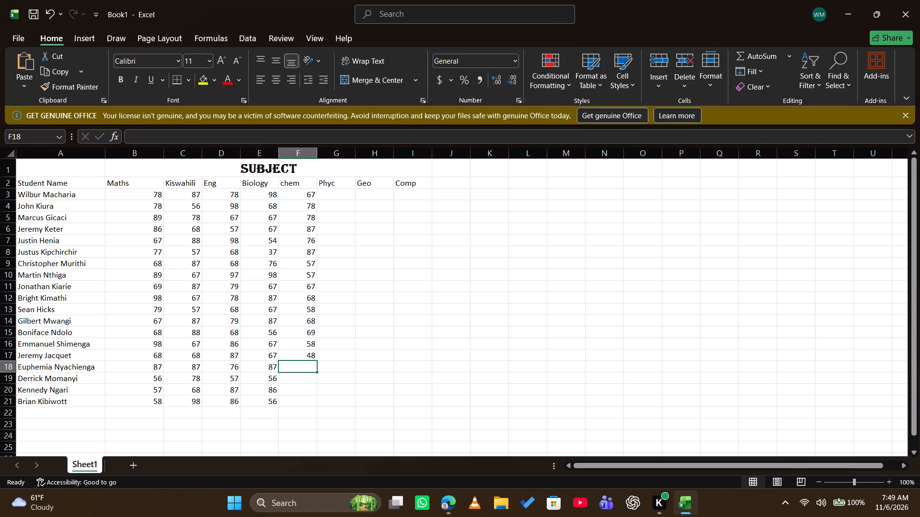
# Enter the chem marks 79, 89, 69 and 69 in cells F18 to F21.
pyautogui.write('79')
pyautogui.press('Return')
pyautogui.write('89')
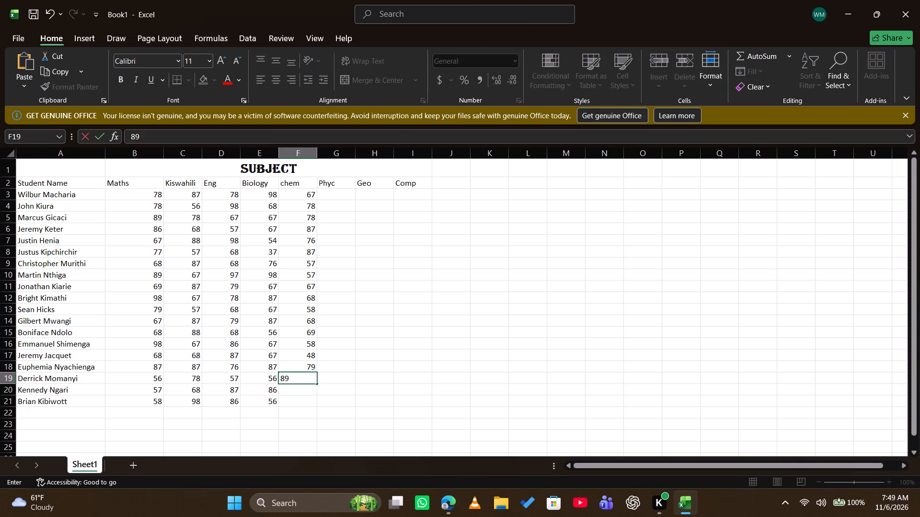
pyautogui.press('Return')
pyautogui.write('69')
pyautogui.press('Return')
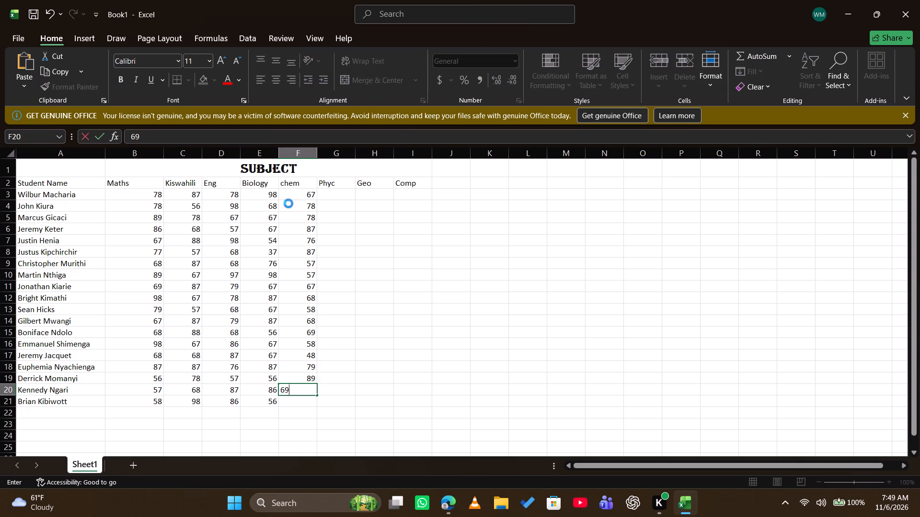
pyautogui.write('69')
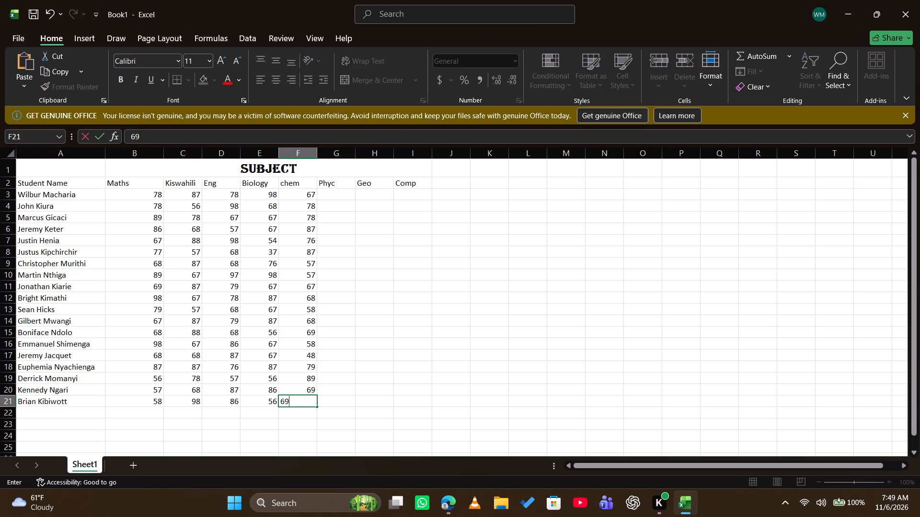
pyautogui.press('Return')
# Enter the Phyc marks 56, 56, 56, 87 and 98 in cells G3 to G7.
pyautogui.click(320, 194)
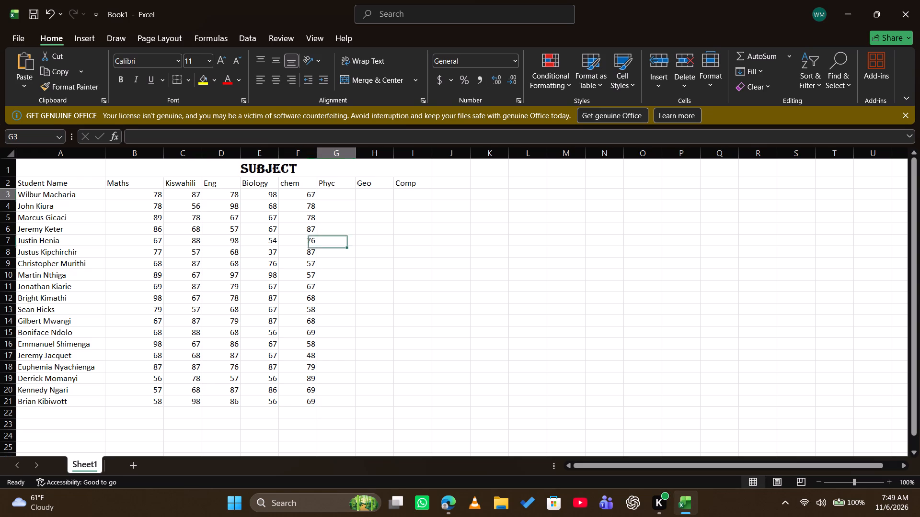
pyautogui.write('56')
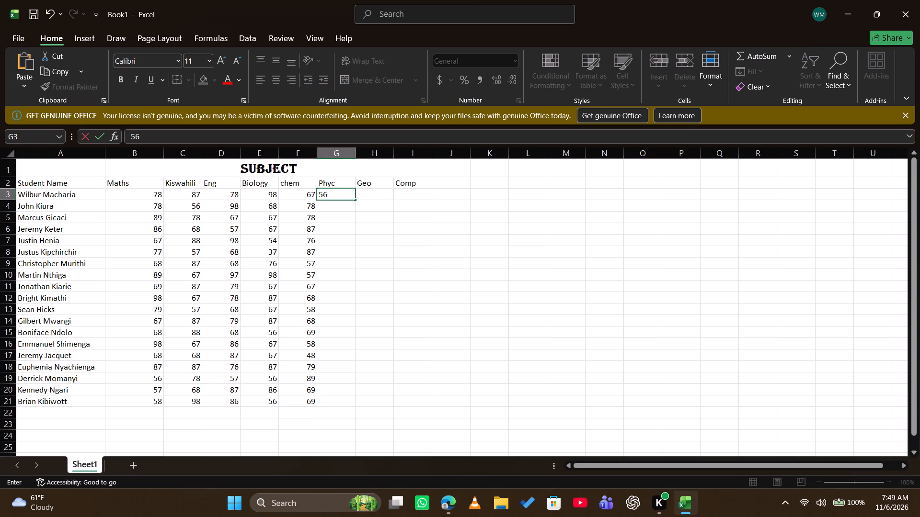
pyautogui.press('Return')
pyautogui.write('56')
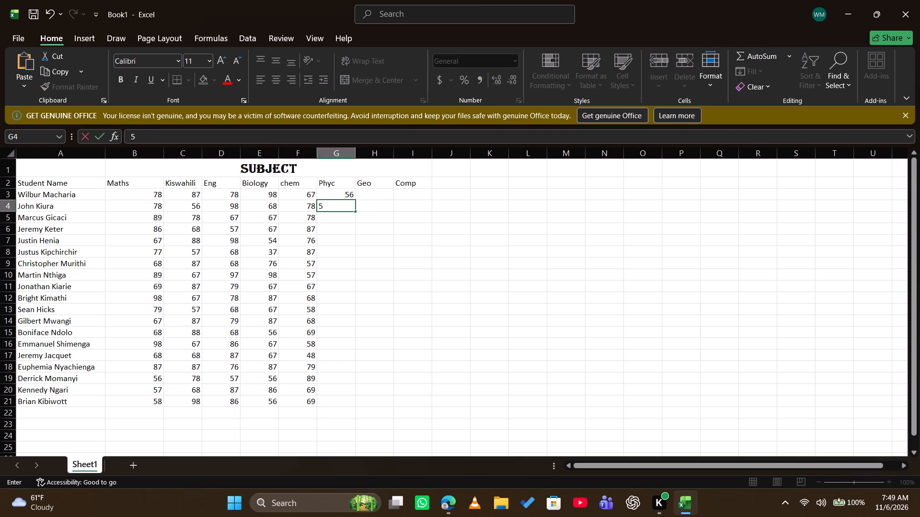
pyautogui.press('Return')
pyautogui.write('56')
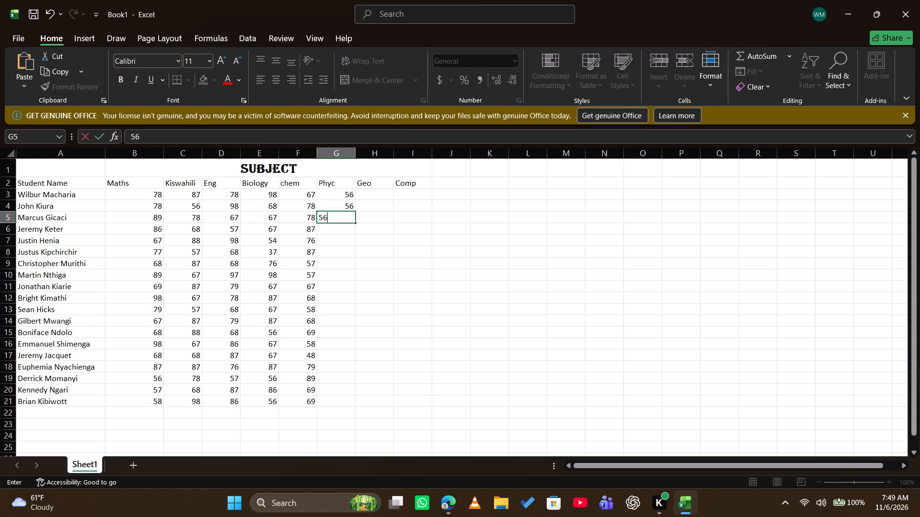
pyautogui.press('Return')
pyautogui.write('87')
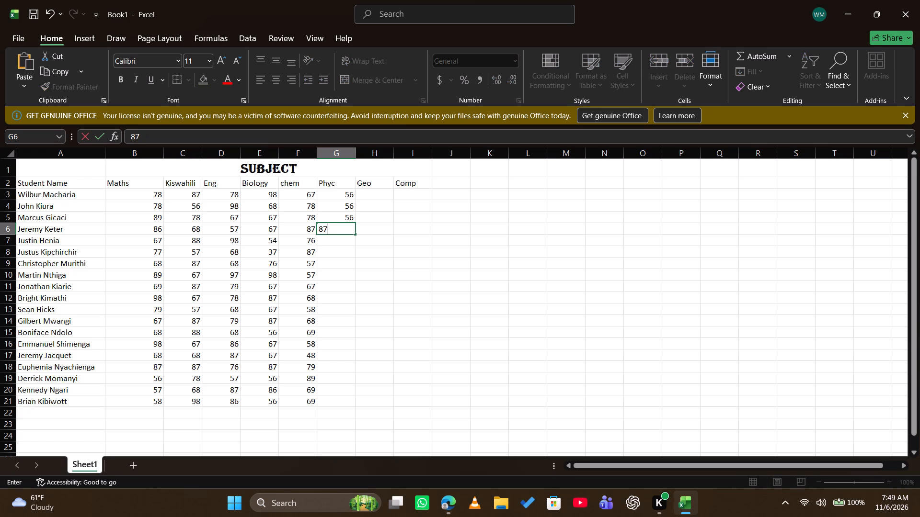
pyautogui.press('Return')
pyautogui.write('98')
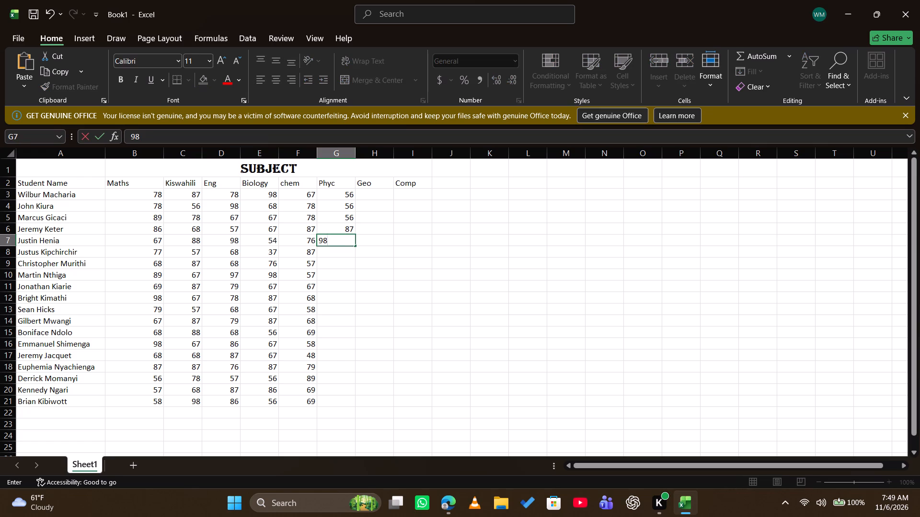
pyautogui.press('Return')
# Enter the Phyc marks 78, 68, 56 and 98 in cells G8 to G11.
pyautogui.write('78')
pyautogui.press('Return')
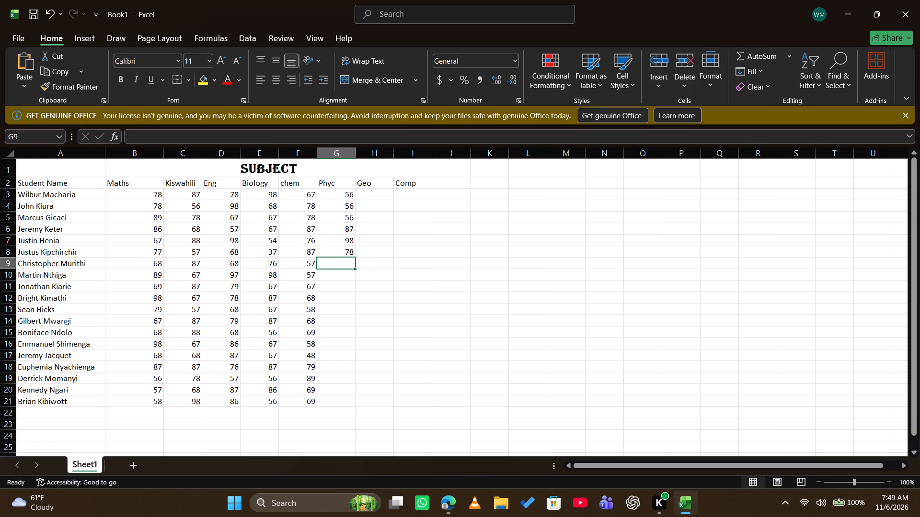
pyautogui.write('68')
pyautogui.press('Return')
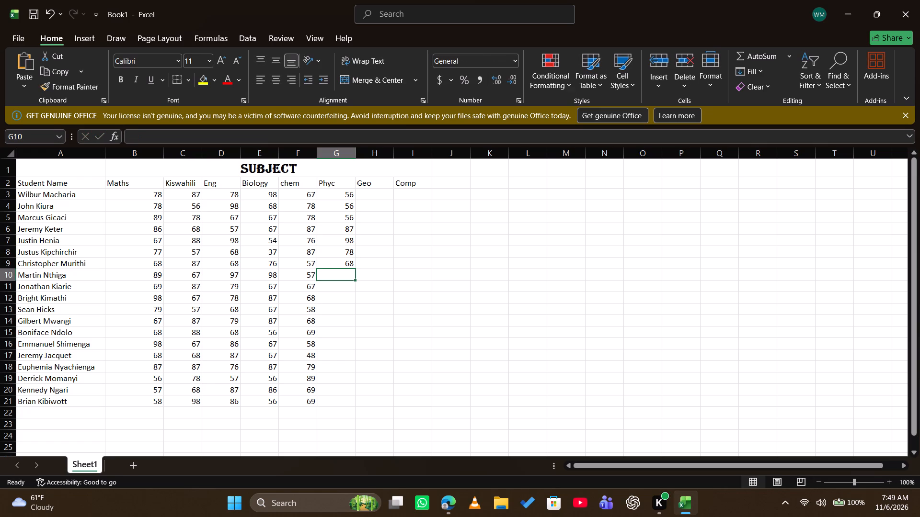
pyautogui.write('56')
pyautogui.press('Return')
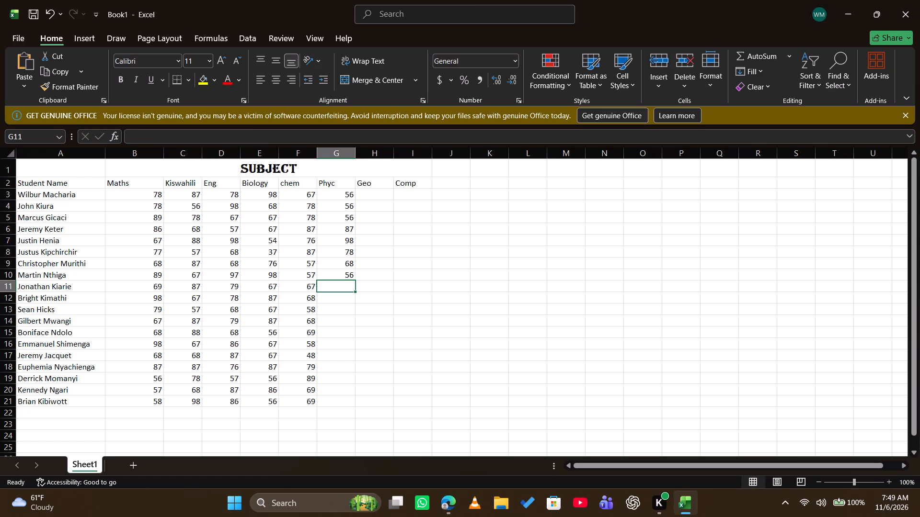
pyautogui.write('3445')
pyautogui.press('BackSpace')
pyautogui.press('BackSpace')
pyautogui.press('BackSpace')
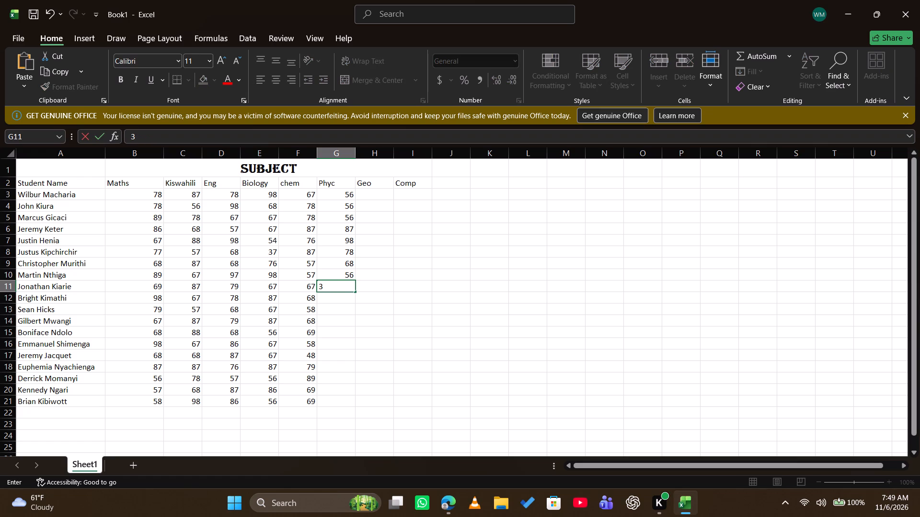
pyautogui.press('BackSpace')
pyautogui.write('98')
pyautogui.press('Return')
# Enter the Phyc marks 67, 56, 87, 89 and 67 in cells G12 to G16.
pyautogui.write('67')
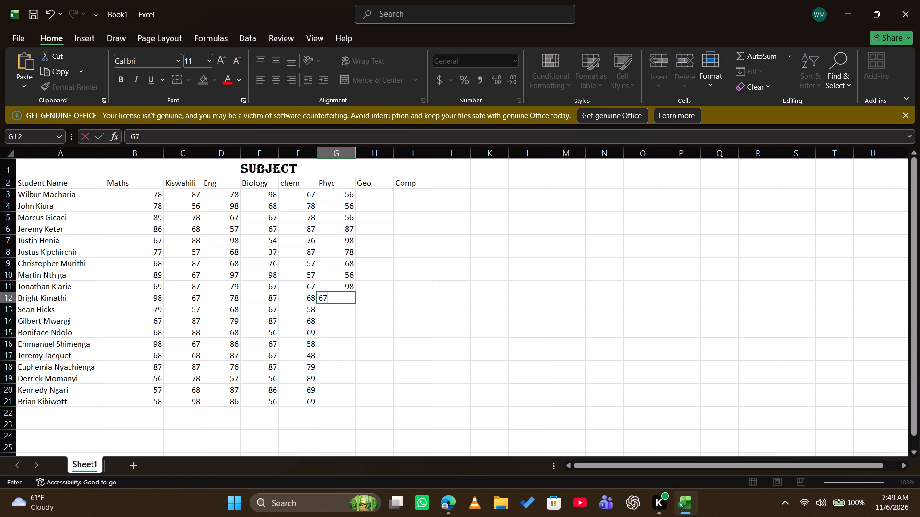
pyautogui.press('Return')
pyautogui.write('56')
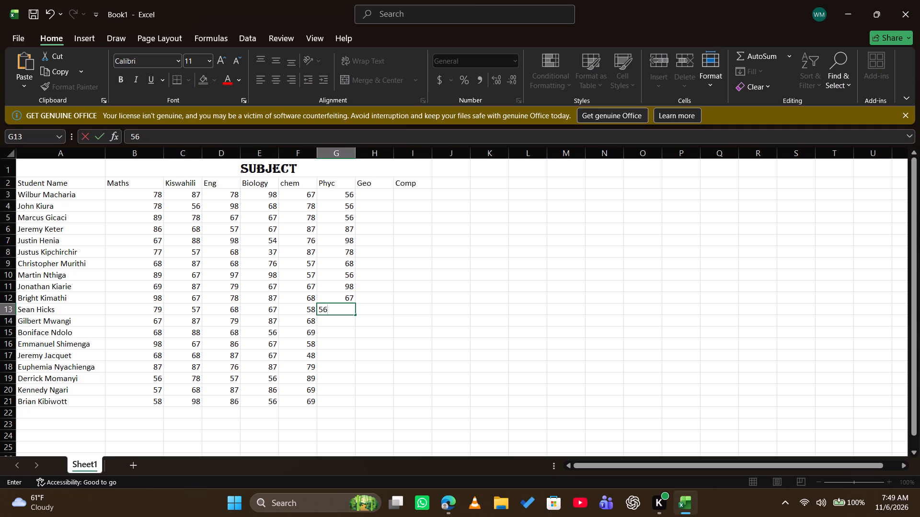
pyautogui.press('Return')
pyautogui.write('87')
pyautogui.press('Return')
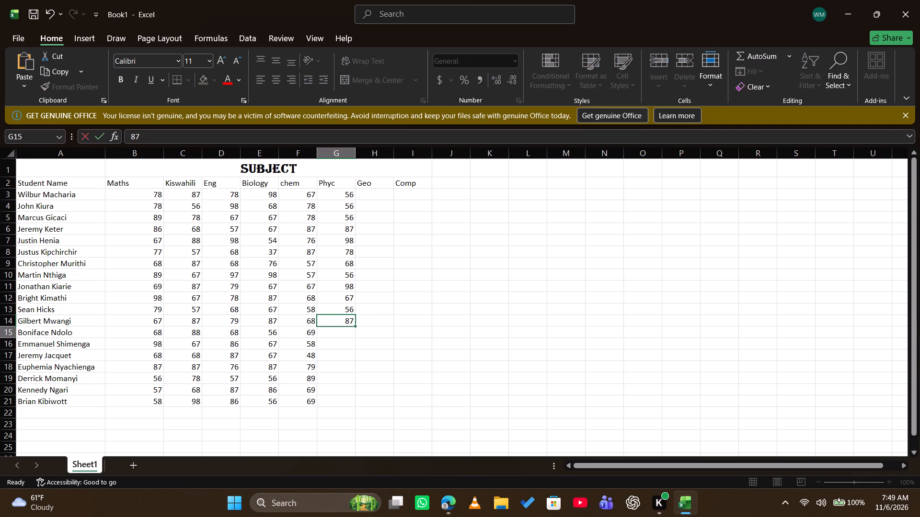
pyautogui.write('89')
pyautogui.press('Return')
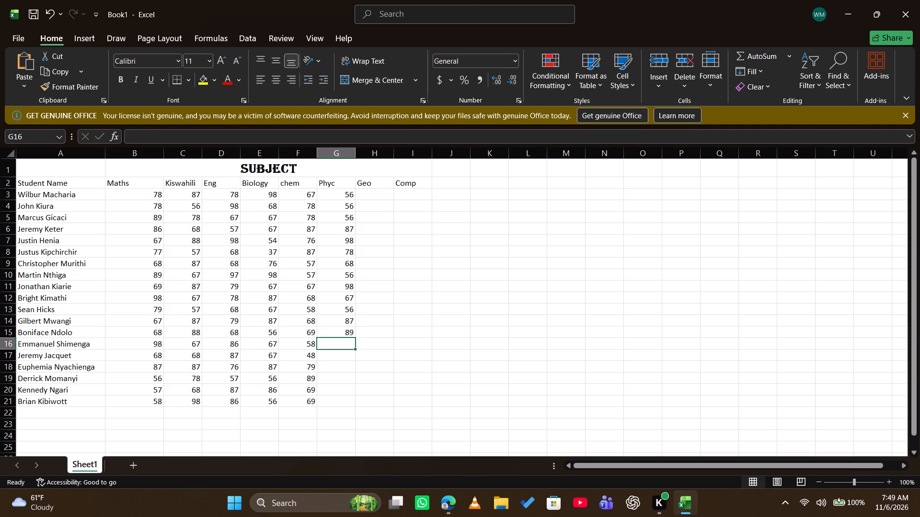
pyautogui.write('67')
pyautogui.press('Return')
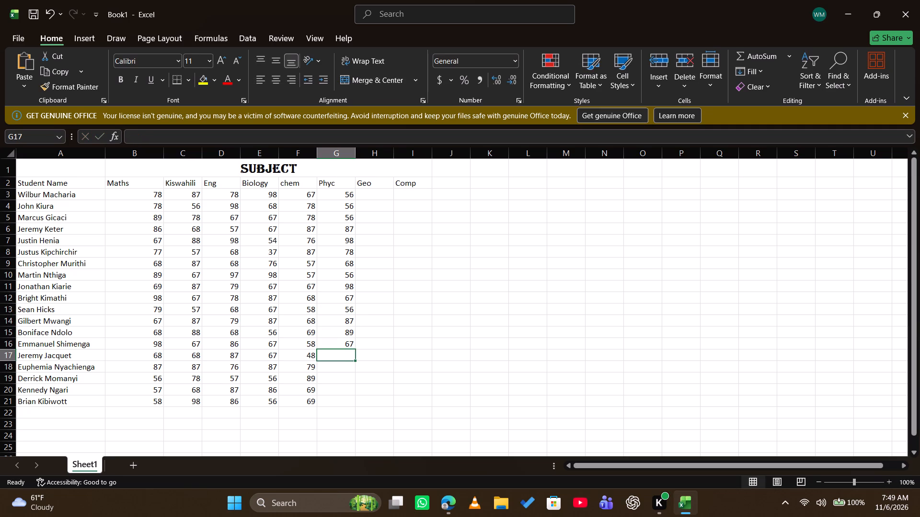
# Enter the Phyc marks 67, 87, 89, 57 and 98 in cells G17 to G21.
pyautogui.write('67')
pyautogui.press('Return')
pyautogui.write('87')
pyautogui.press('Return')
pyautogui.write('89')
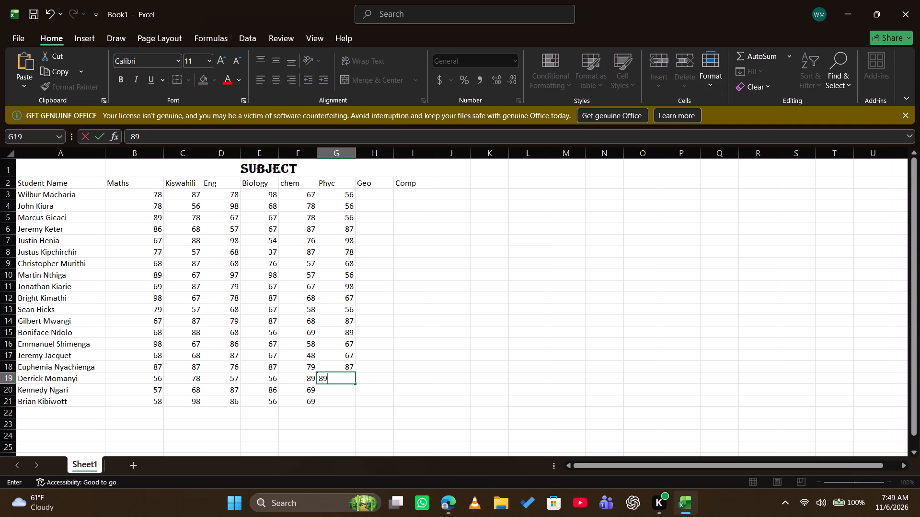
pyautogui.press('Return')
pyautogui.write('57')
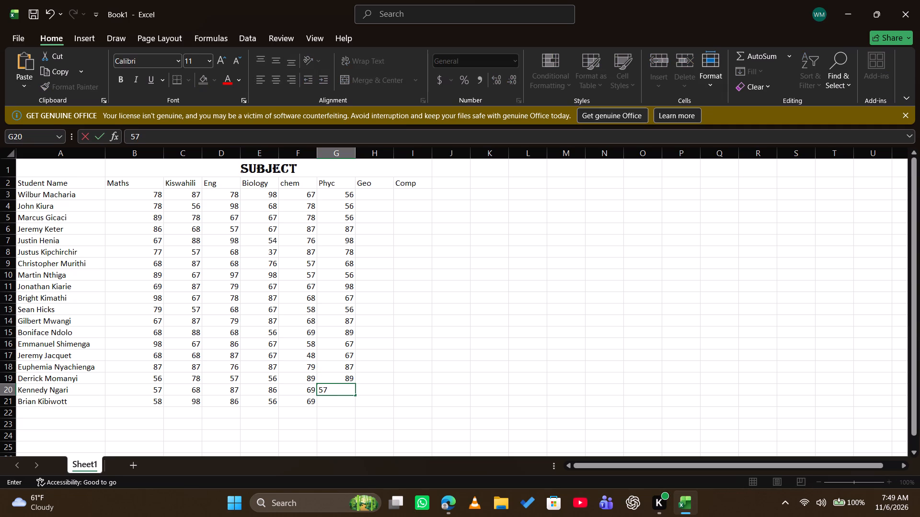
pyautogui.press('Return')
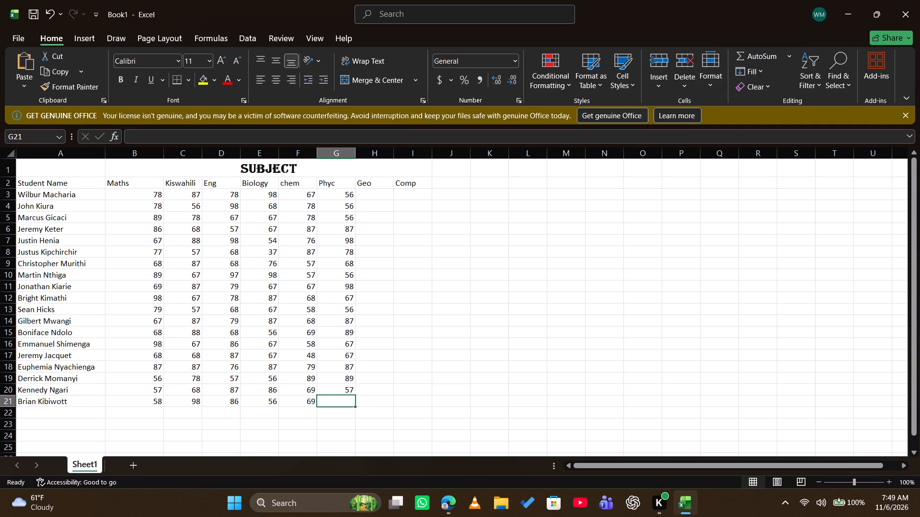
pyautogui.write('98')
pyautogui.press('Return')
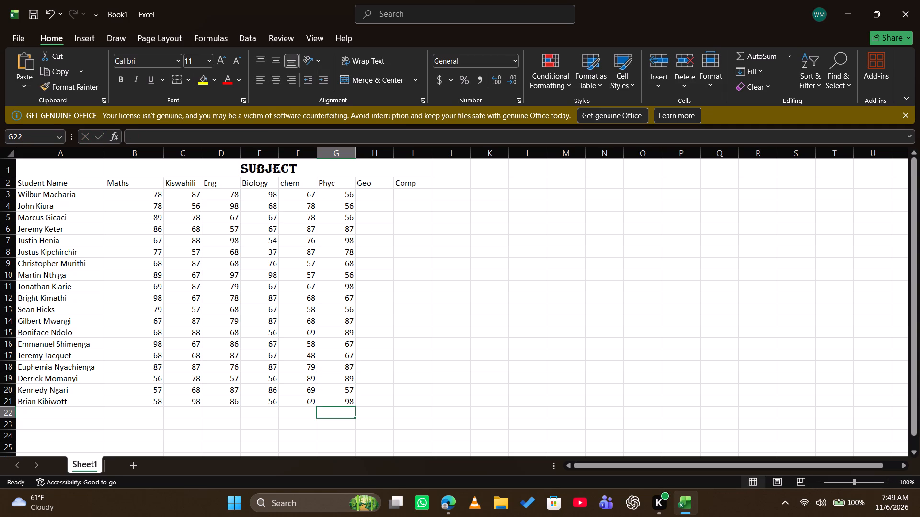
# Enter the Geo marks 78, 67, 87, 76 and 87 in cells H3 to H7.
pyautogui.click(367, 199)
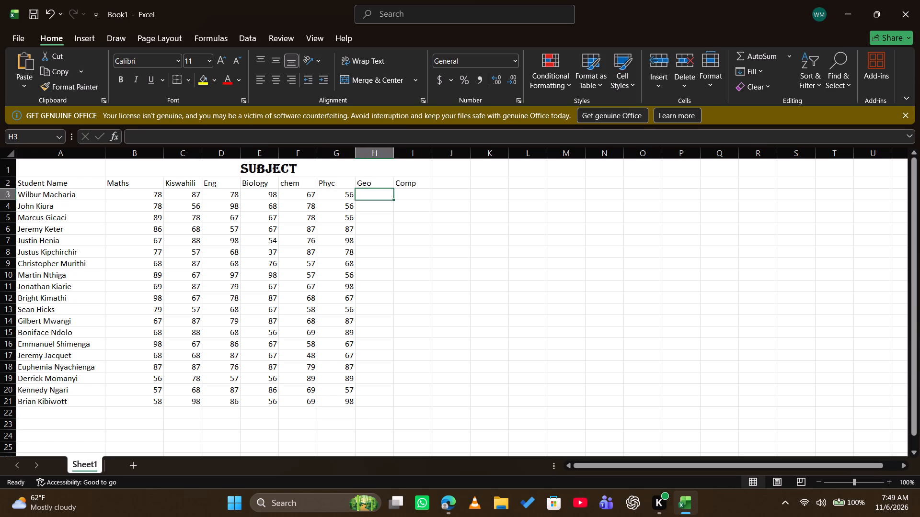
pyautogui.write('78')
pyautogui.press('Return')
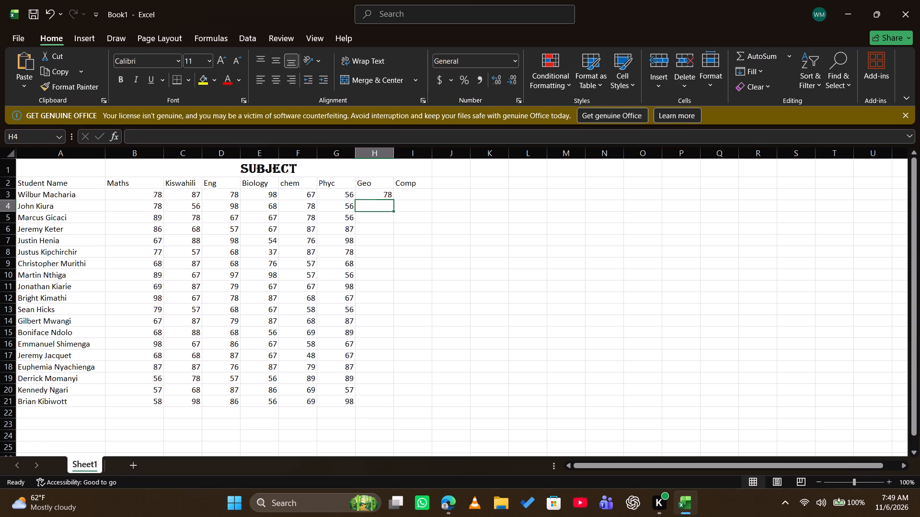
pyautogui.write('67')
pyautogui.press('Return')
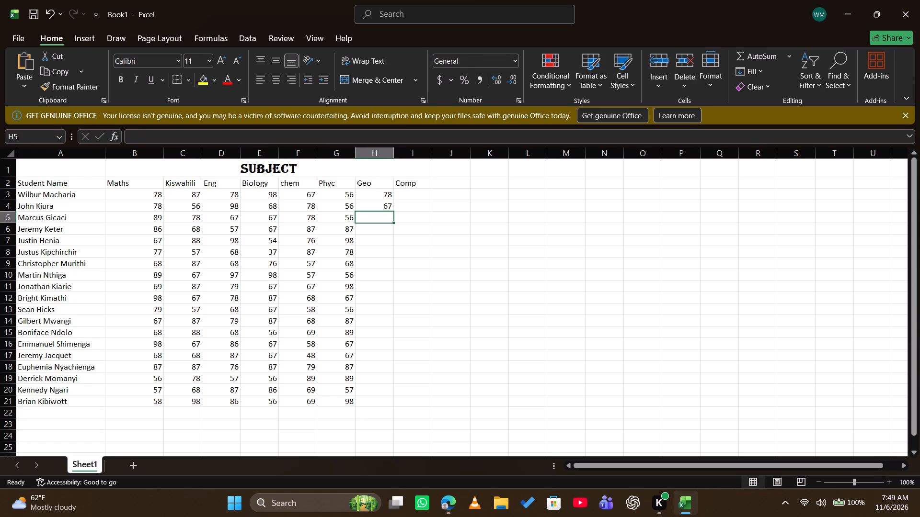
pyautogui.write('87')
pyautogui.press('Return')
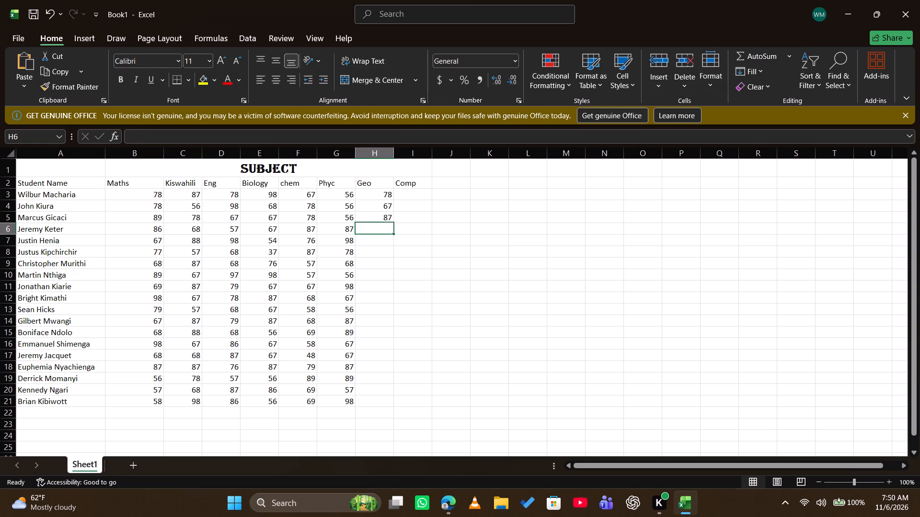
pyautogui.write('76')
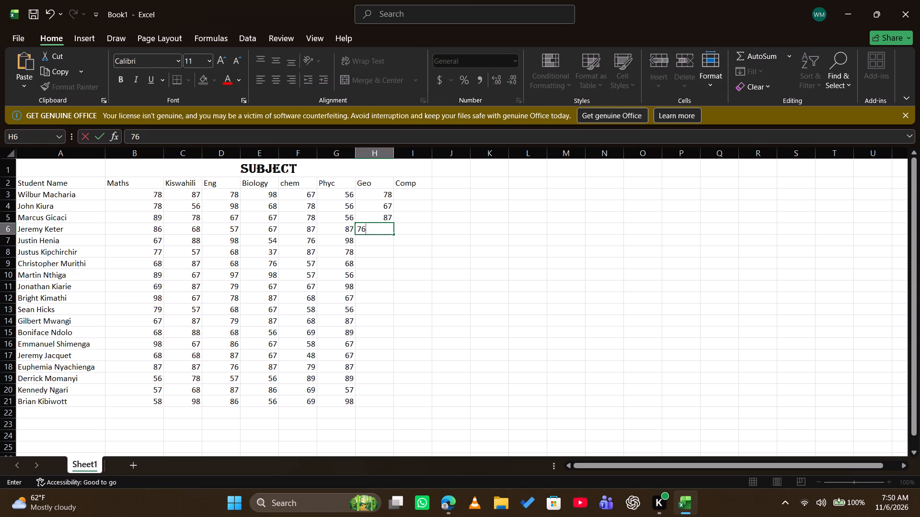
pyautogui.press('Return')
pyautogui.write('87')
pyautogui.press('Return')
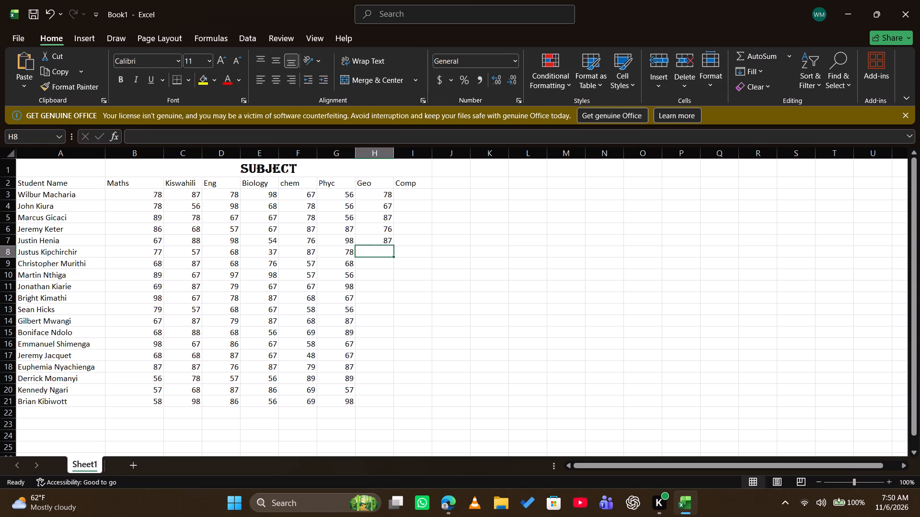
# Enter the Geo marks 78, 67, 87 and 76 in cells H8 to H11.
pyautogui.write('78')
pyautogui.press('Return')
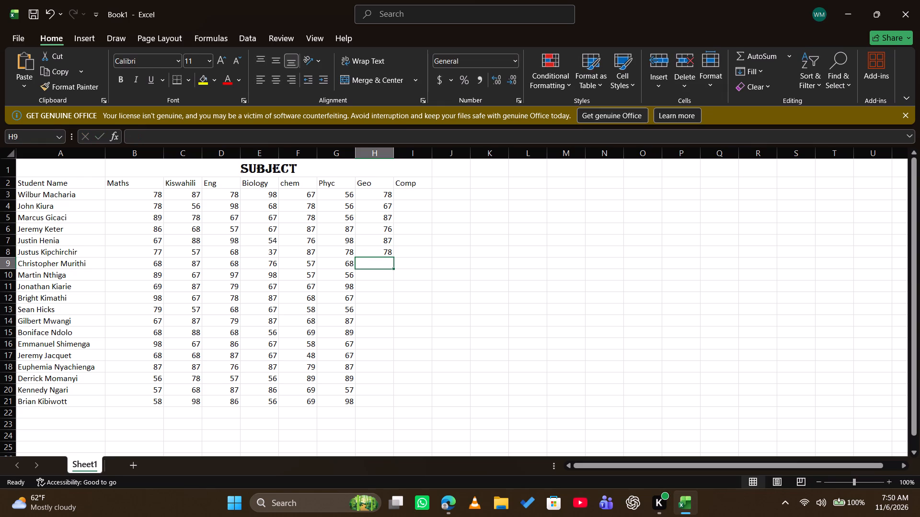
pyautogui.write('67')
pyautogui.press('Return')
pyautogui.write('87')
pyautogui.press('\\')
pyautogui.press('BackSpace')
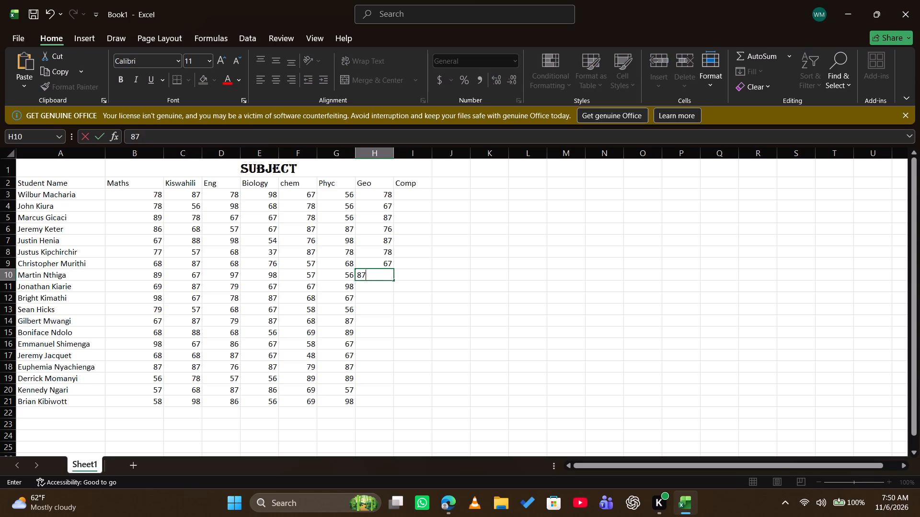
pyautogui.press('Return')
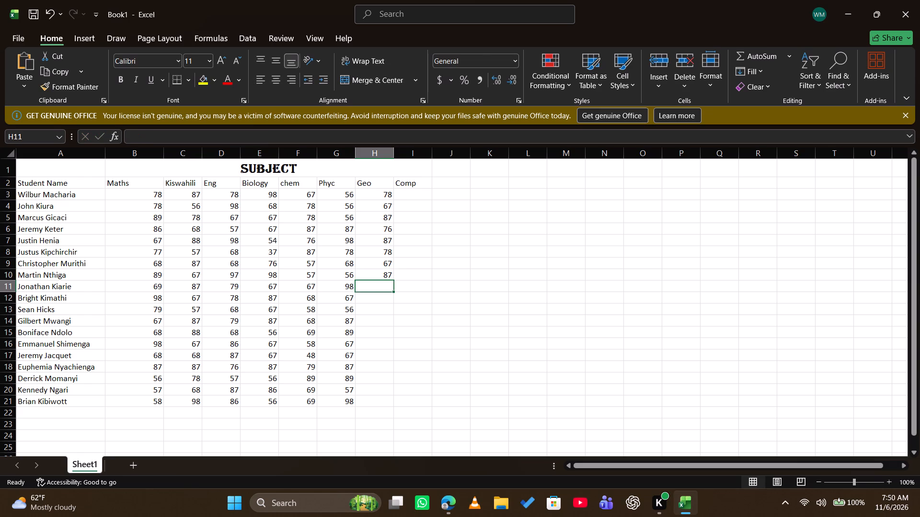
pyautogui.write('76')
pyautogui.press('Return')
# Enter the Geo marks 75, 87 and 87 in cells H12 to H14.
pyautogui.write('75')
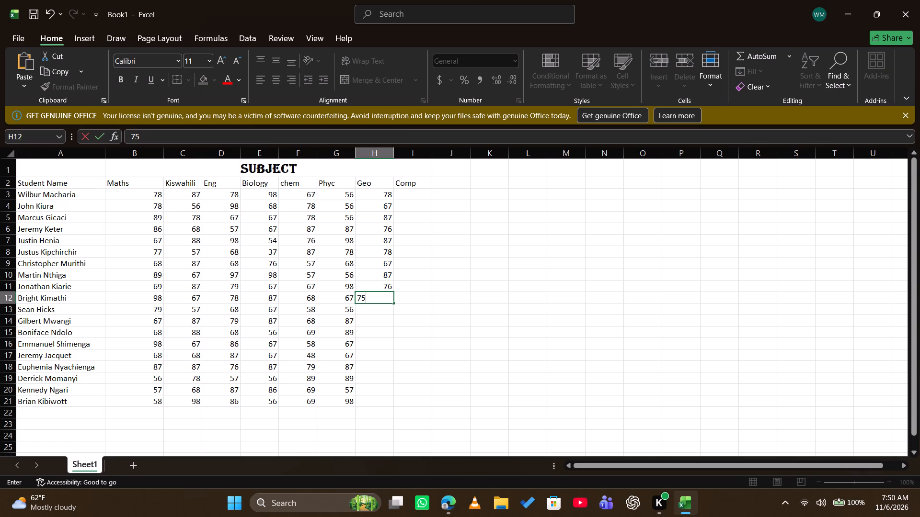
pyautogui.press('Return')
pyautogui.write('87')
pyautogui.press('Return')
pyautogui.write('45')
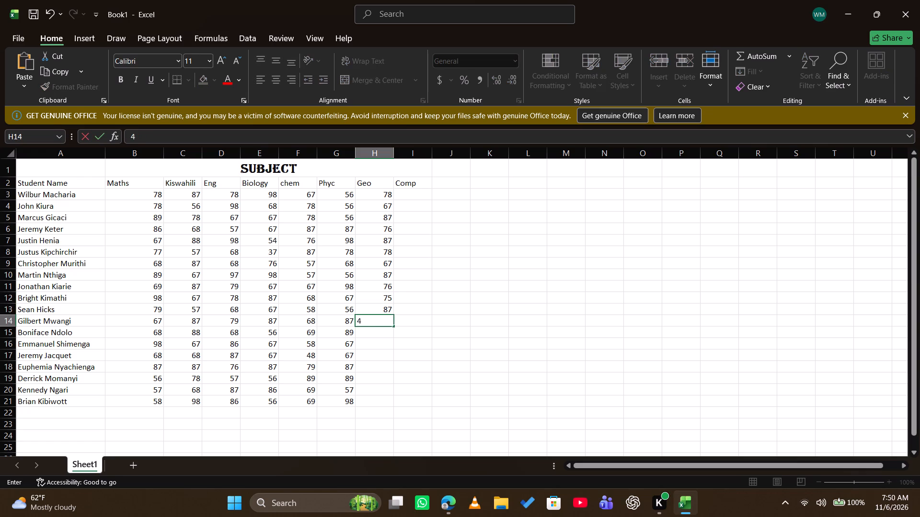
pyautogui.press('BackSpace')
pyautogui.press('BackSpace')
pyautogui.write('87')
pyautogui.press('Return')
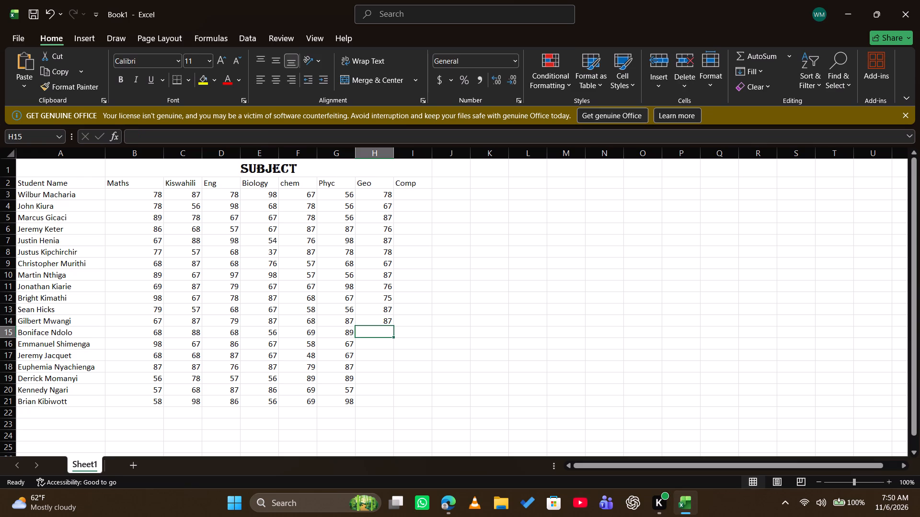
# Enter the Geo marks 67, 98, 56 and 87 in cells H15 to H18.
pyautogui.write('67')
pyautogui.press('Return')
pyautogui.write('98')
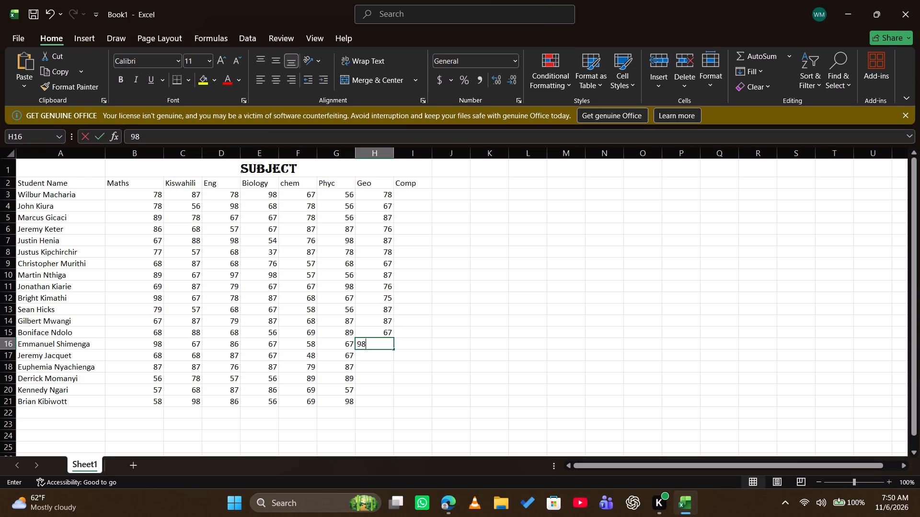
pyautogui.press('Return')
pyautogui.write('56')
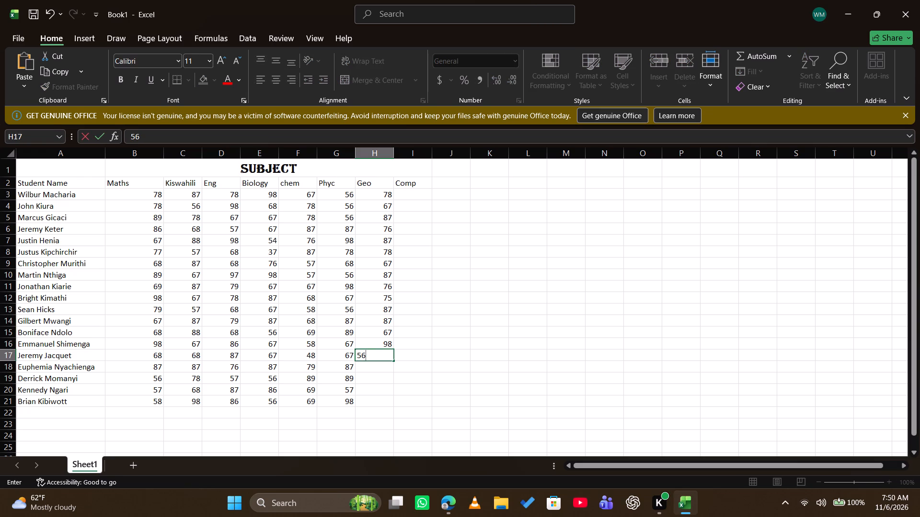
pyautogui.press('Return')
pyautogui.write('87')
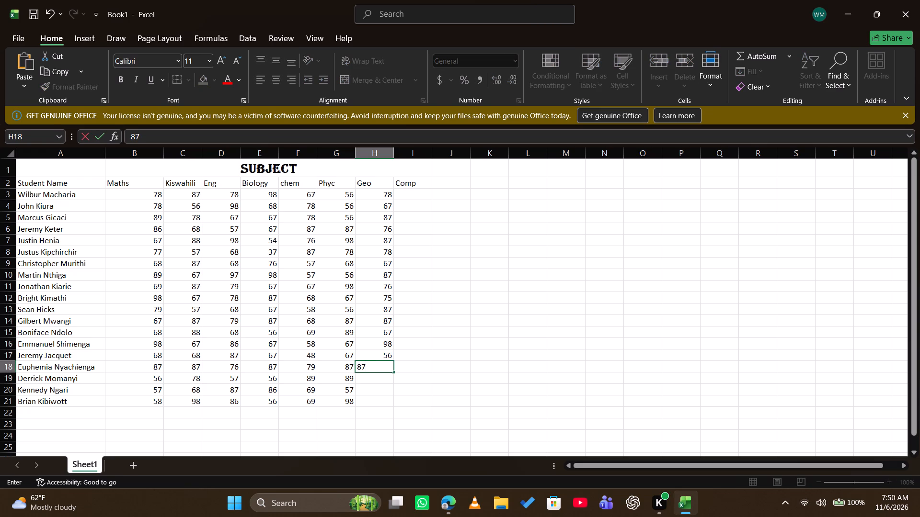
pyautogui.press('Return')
# Enter the Geo marks 56, 87 and 98 in cells H19 to H21.
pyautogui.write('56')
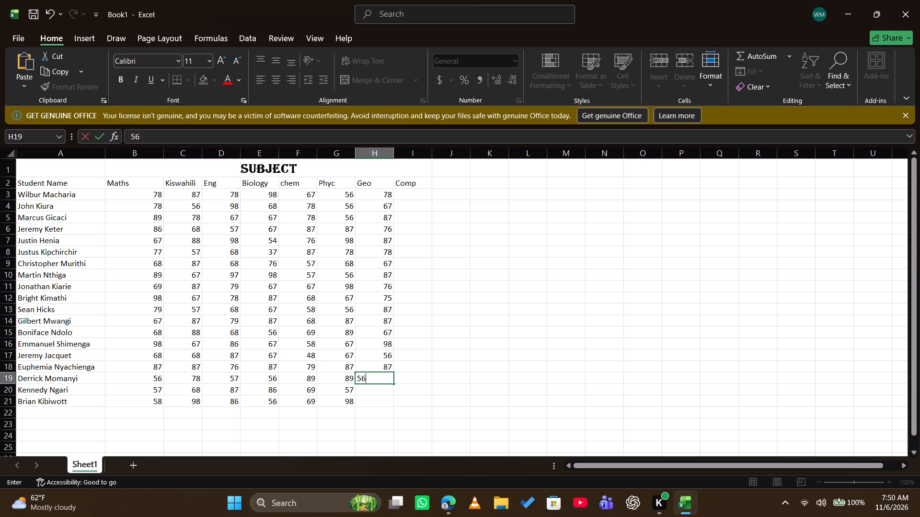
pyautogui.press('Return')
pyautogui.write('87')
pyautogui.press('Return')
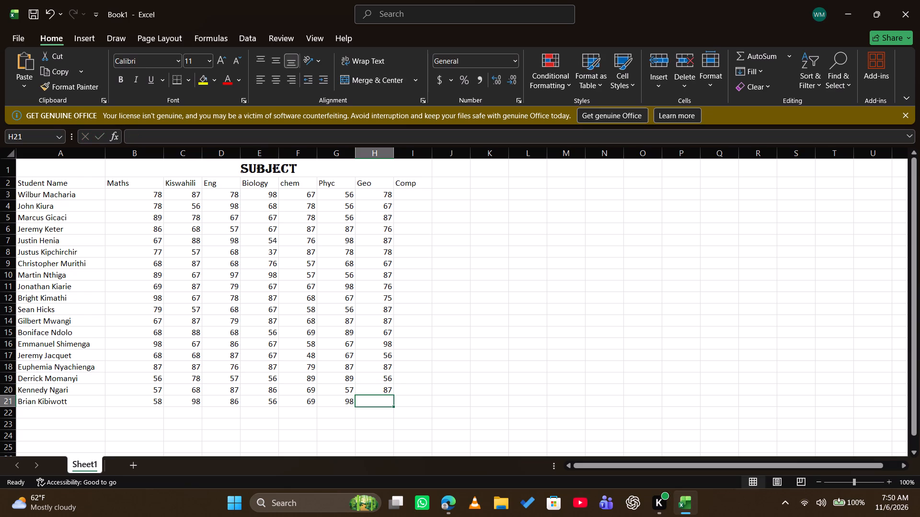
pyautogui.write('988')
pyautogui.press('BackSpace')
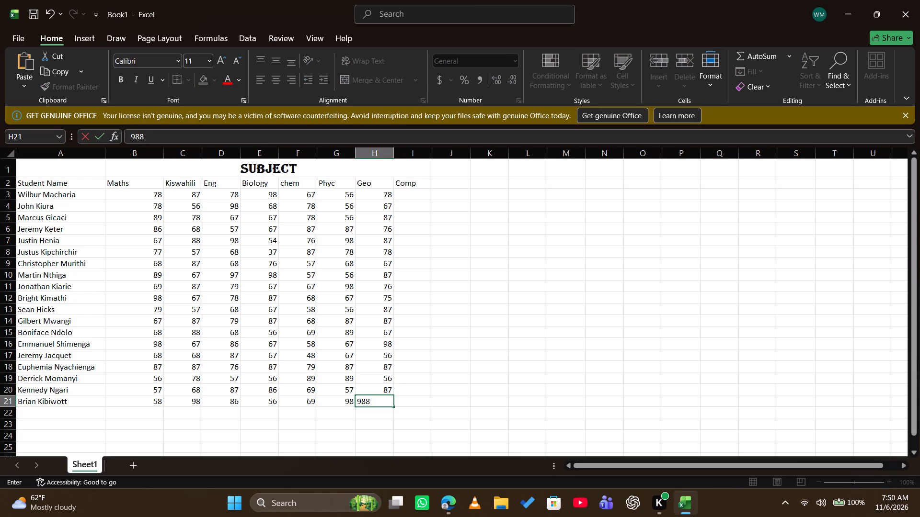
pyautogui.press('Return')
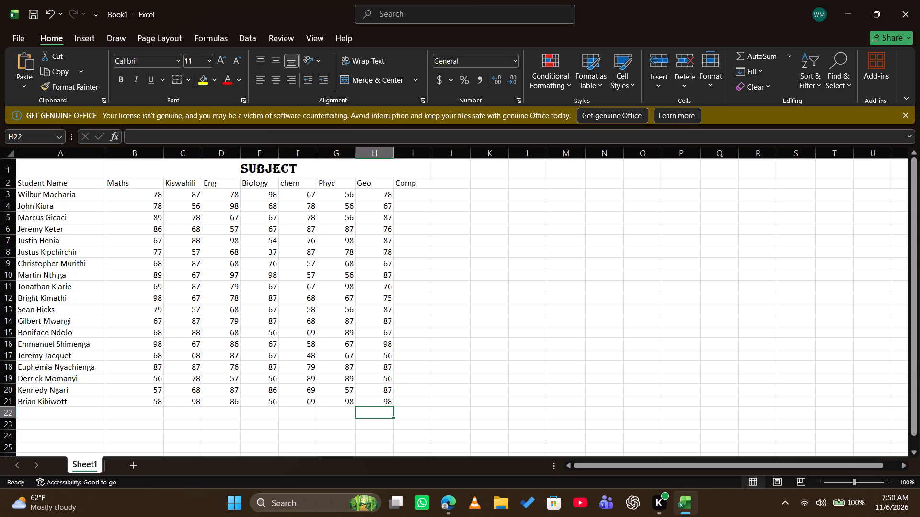
# Enter the Comp marks 45, 87, 67, 87 and 67 in cells I3 to I7.
pyautogui.click(410, 195)
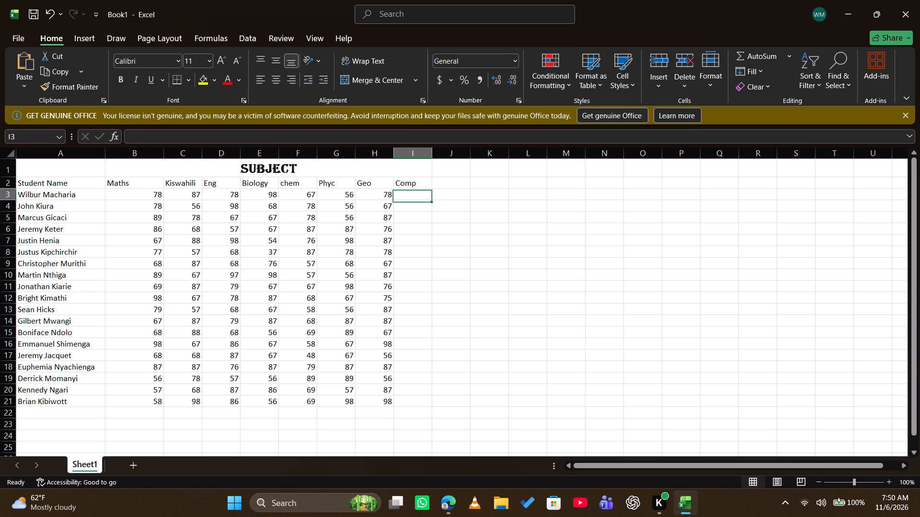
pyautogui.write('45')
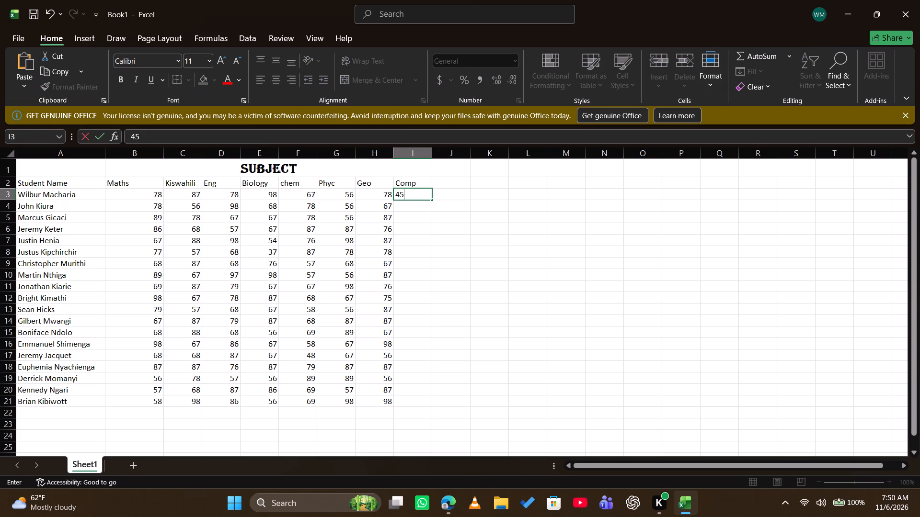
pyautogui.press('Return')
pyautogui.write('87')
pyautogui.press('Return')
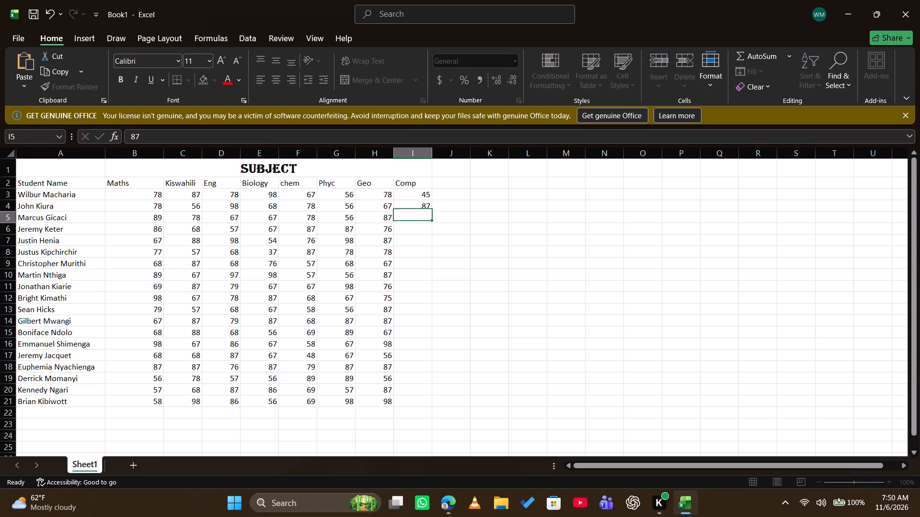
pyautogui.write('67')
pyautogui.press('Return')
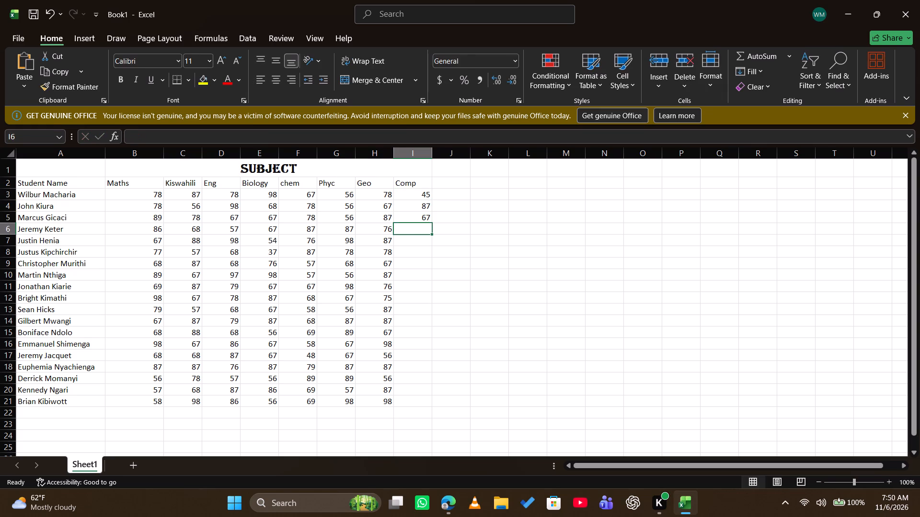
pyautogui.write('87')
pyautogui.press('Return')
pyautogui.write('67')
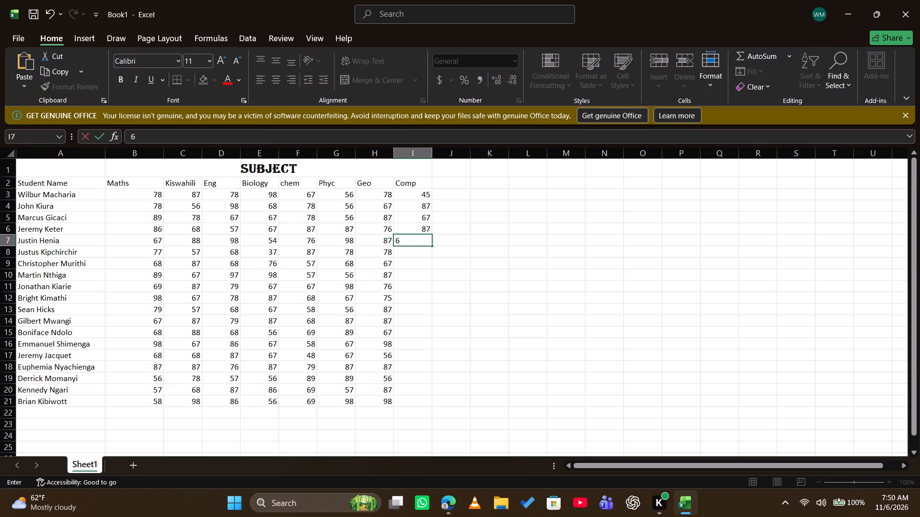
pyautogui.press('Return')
# Enter the Comp marks 98, 46, 46 and 79 in cells I8 to I11.
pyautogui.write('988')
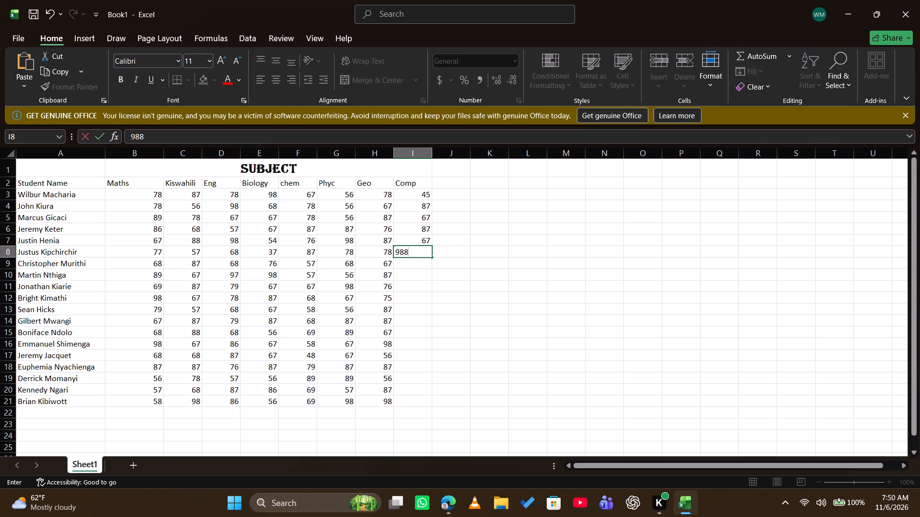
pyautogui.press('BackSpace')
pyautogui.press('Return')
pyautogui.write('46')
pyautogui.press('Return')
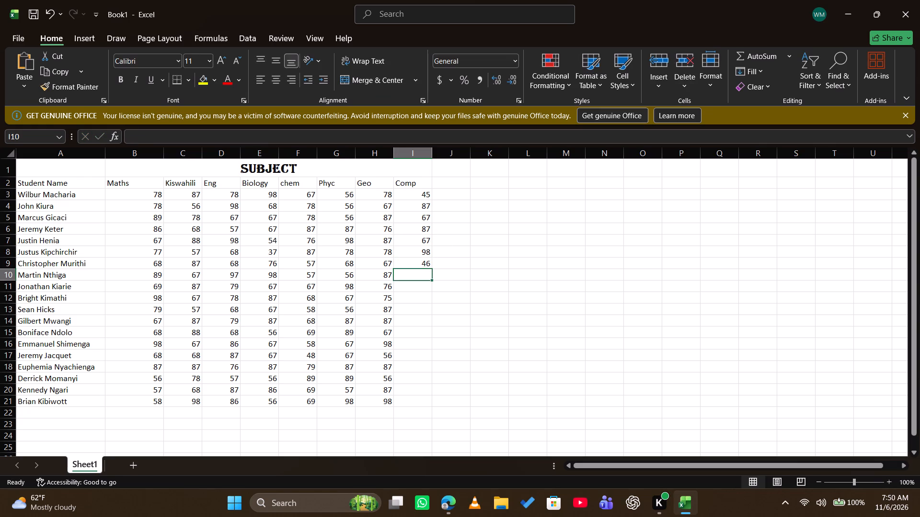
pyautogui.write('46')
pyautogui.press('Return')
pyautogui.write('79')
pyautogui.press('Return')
# Enter the Comp marks 68, 59 and 98 in cells I12 to I14.
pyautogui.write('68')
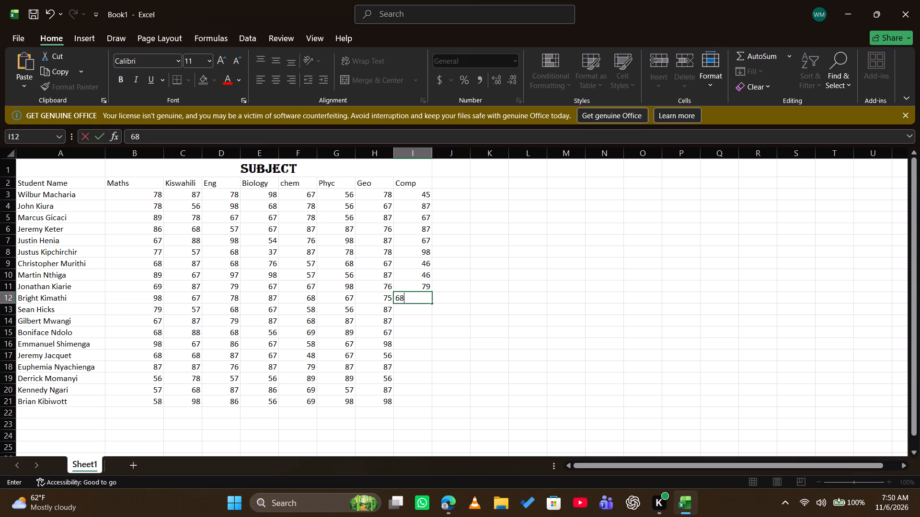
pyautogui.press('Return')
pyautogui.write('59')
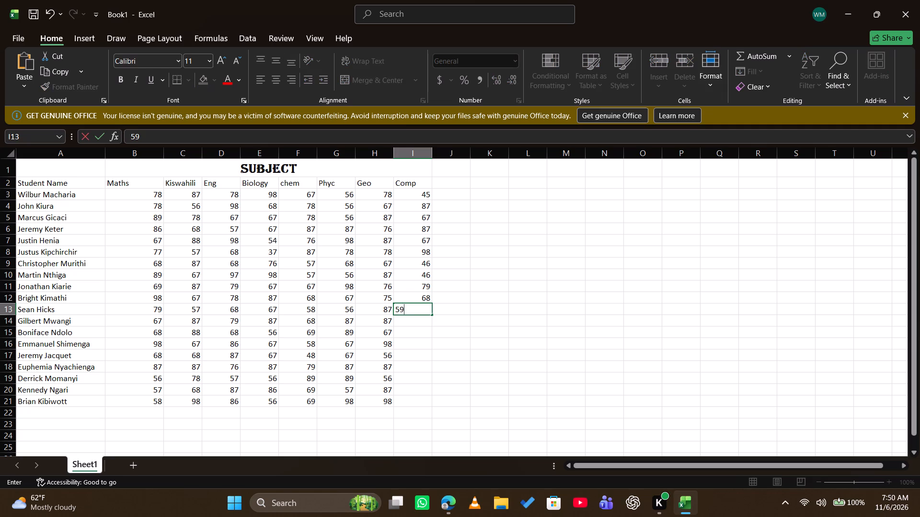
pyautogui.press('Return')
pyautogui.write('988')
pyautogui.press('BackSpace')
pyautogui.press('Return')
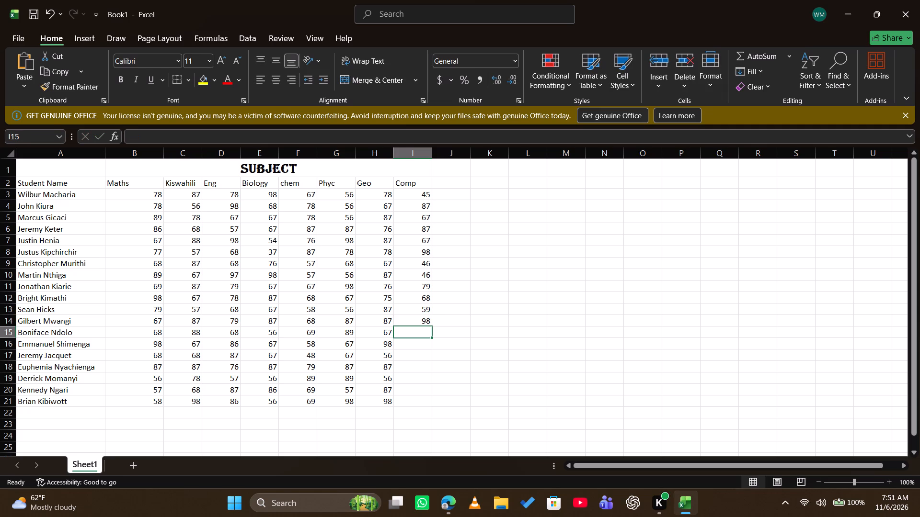
# Enter the Comp marks 46, 68, 59 and 68 in cells I15 to I18.
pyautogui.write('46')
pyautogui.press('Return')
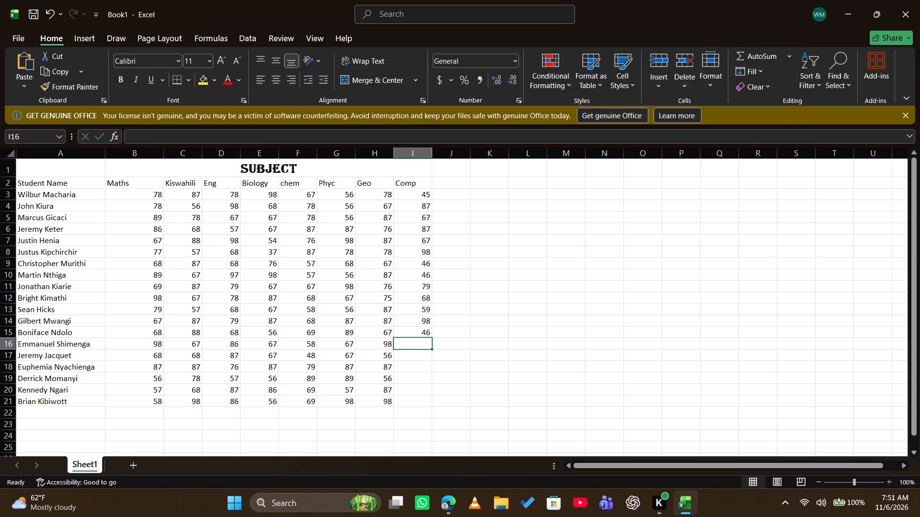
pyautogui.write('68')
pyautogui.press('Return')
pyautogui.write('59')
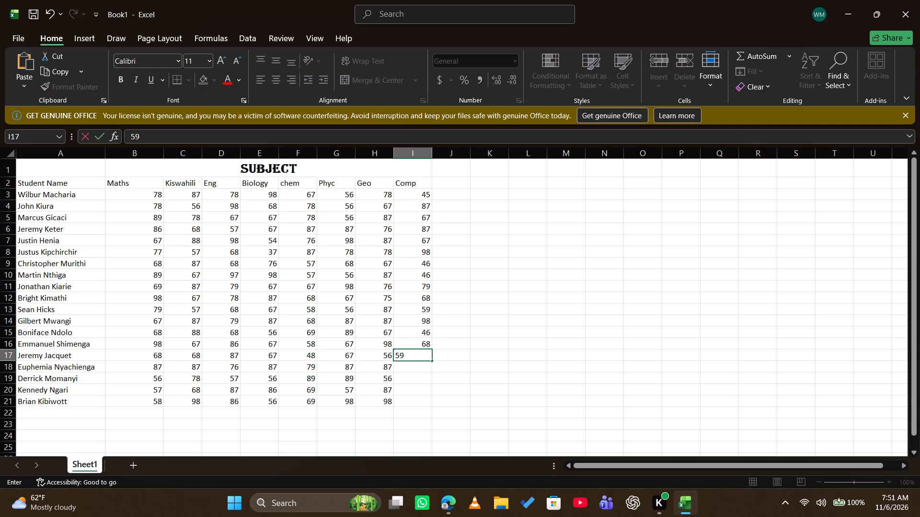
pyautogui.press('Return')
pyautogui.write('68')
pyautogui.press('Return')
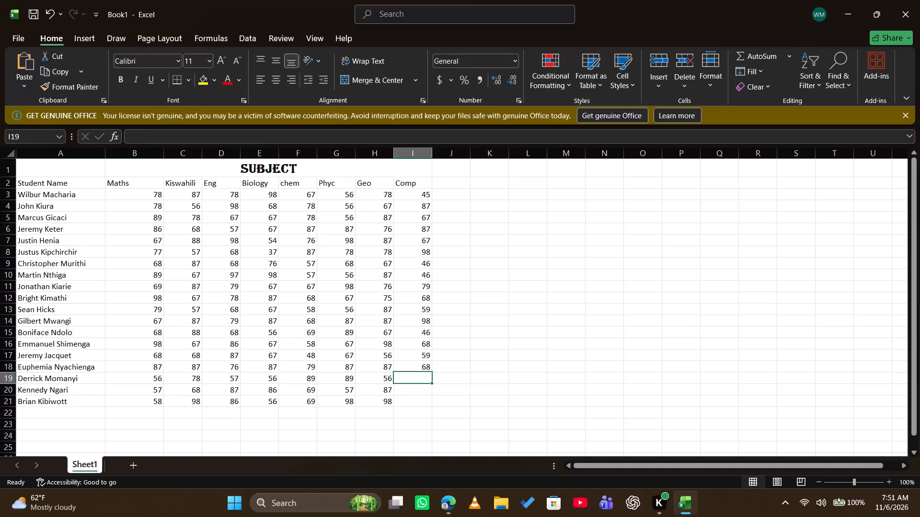
# Enter the Comp marks 57, 87 and 76 in cells I19 to I21.
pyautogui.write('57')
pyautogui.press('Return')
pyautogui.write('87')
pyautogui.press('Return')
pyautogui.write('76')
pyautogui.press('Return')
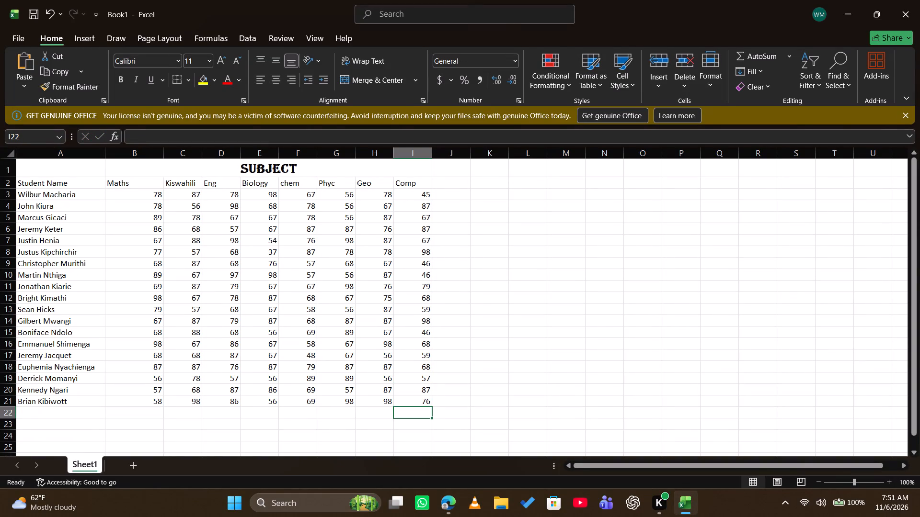
# Make the Student Name header text in cell A2 bold and set its font colour to black.
pyautogui.click(454, 184)
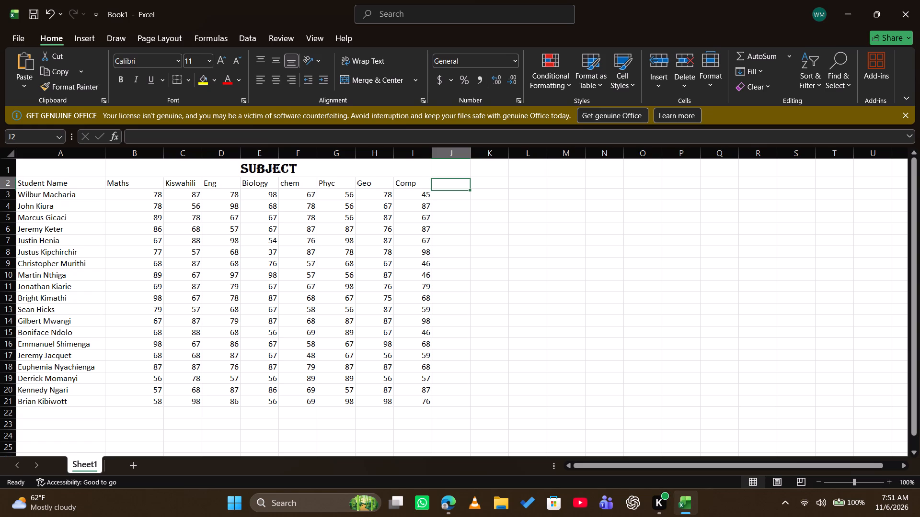
pyautogui.click(23, 180)
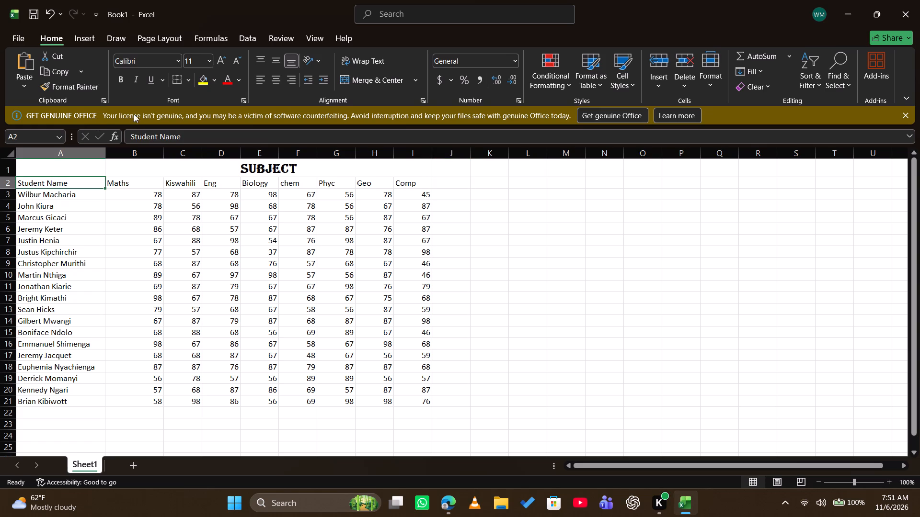
pyautogui.moveTo(180, 135); pyautogui.dragTo(136, 135)
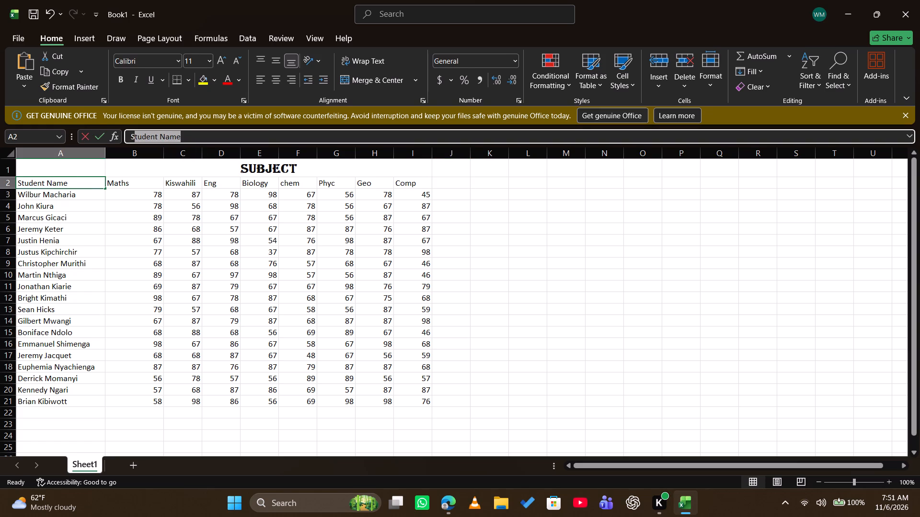
pyautogui.moveTo(136, 135); pyautogui.dragTo(132, 134)
pyautogui.click(124, 75)
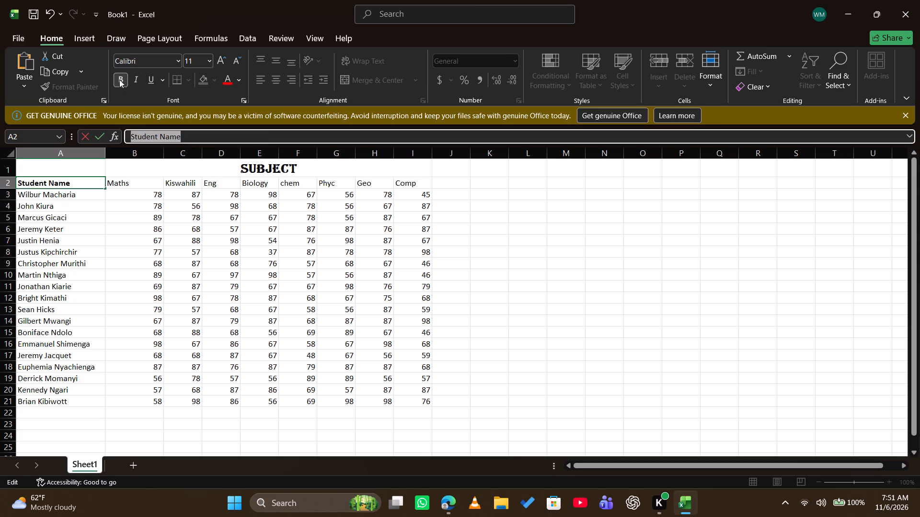
pyautogui.click(239, 80)
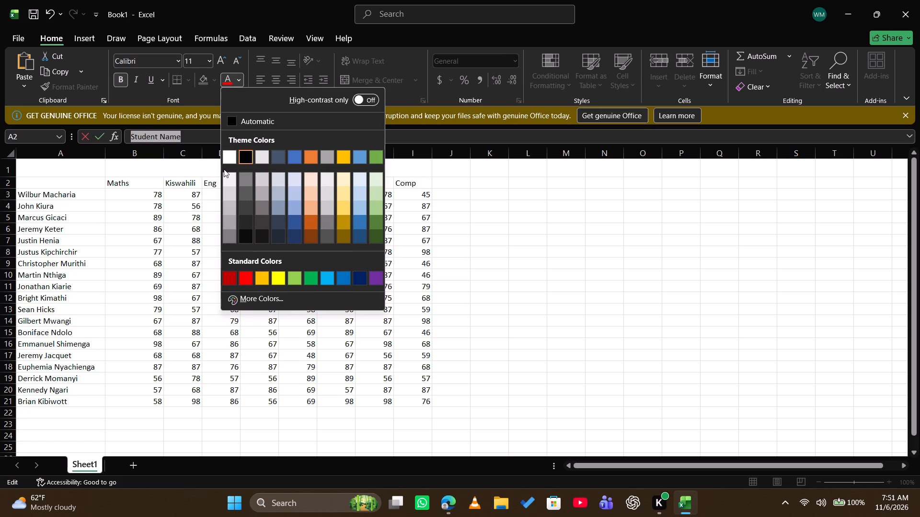
pyautogui.click(251, 157)
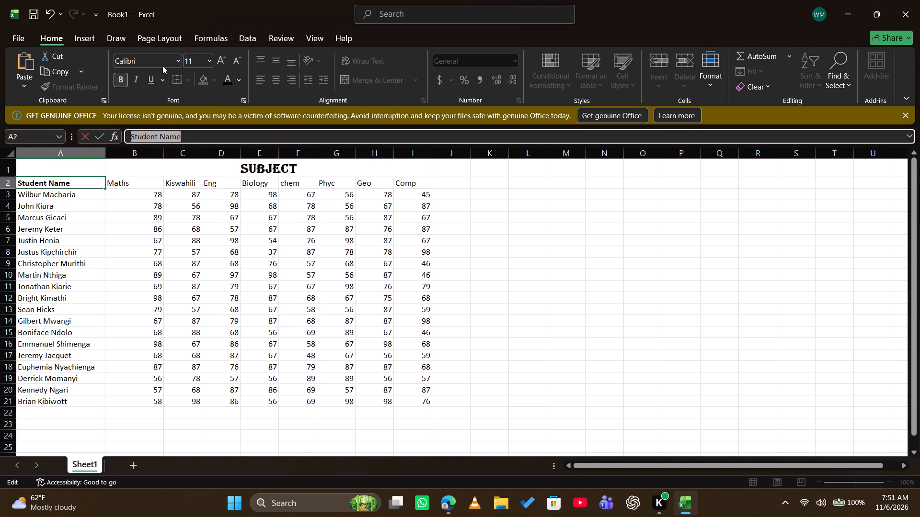
# Apply the Calibri body font to the Student Name header text and reopen the font choices.
pyautogui.click(179, 62)
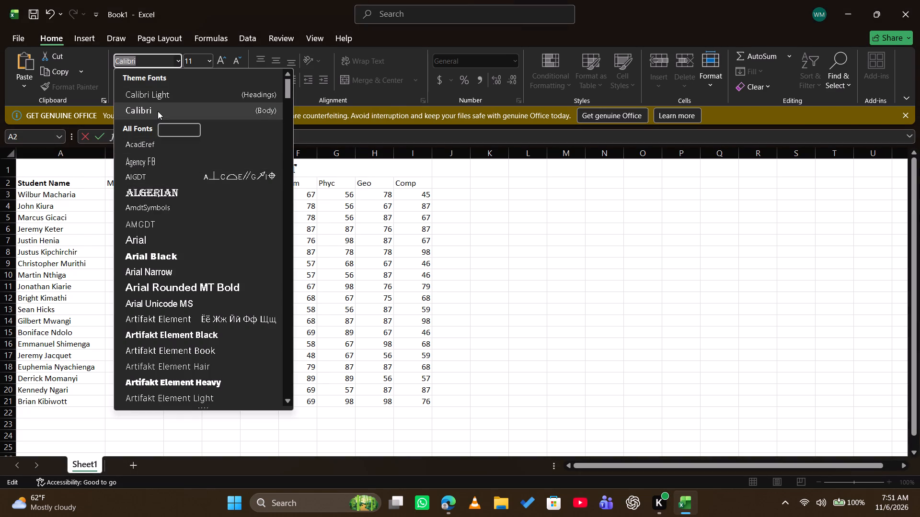
pyautogui.click(158, 111)
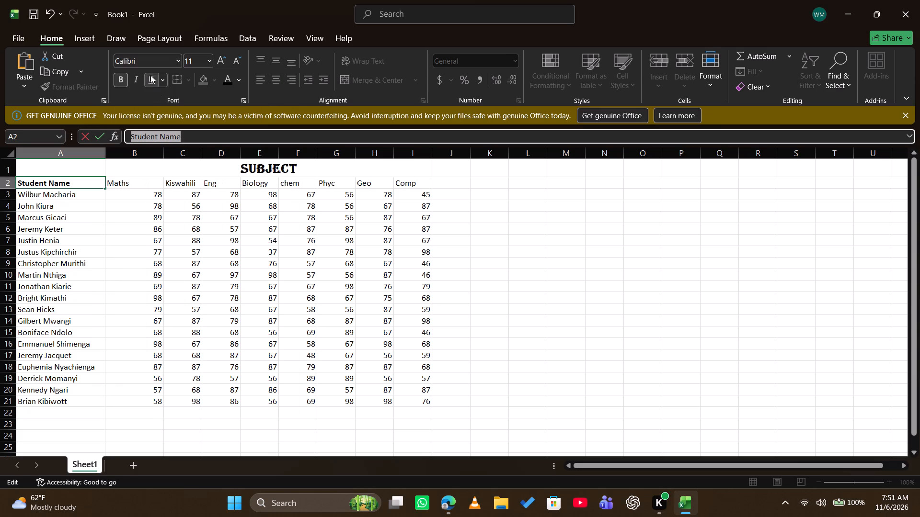
pyautogui.click(177, 61)
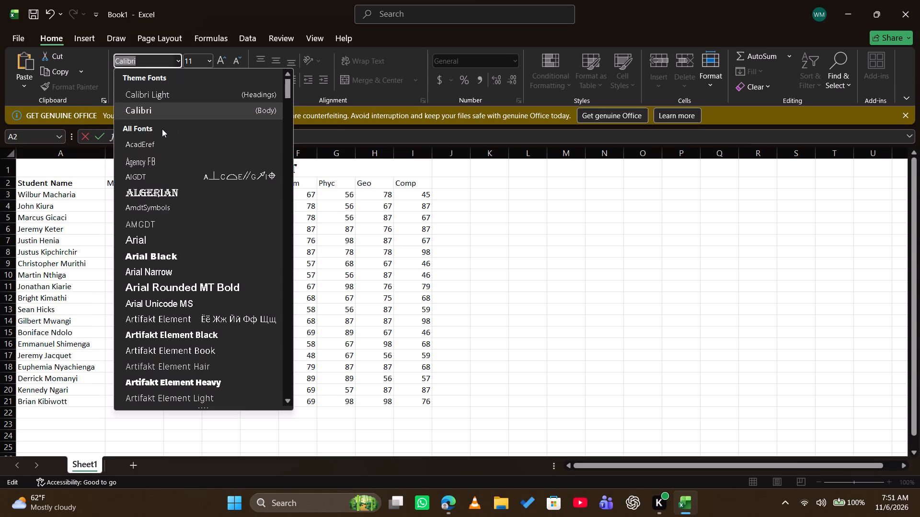
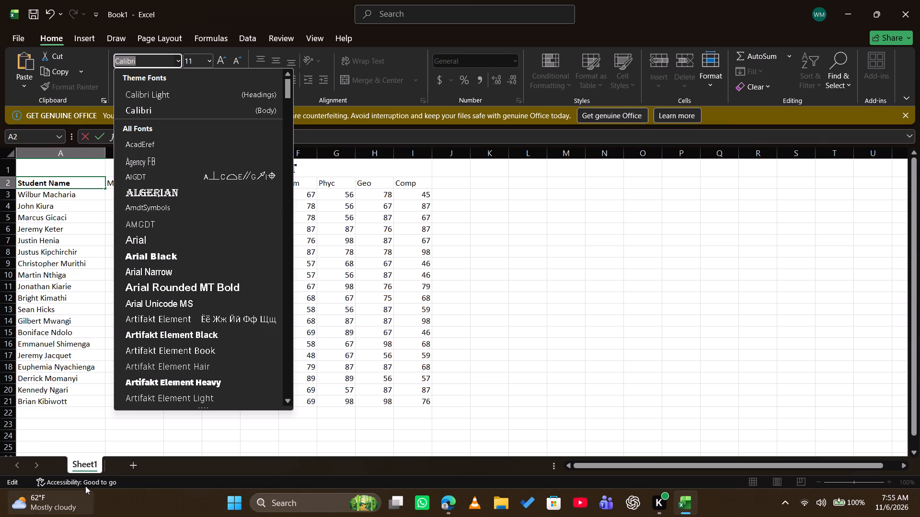
# Apply the Arial Black font to the Student Name header text in cell A2.
pyautogui.click(143, 252)
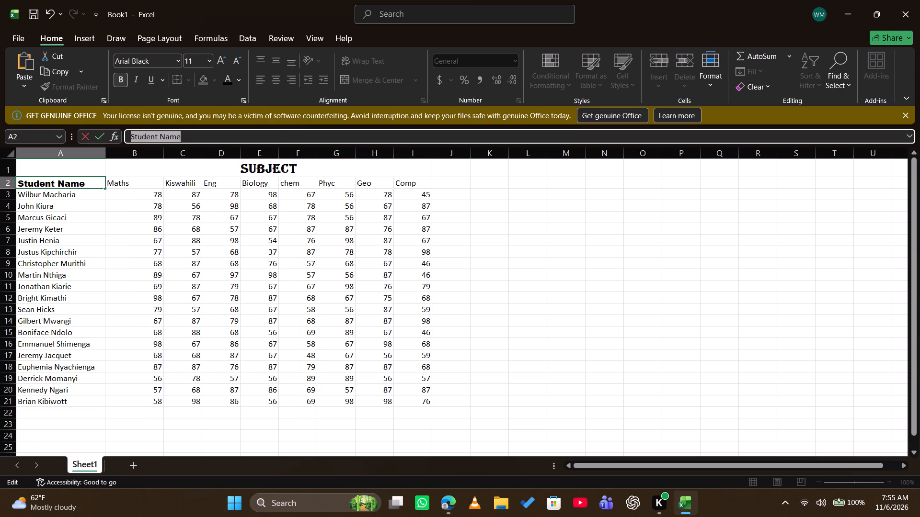
pyautogui.click(125, 182)
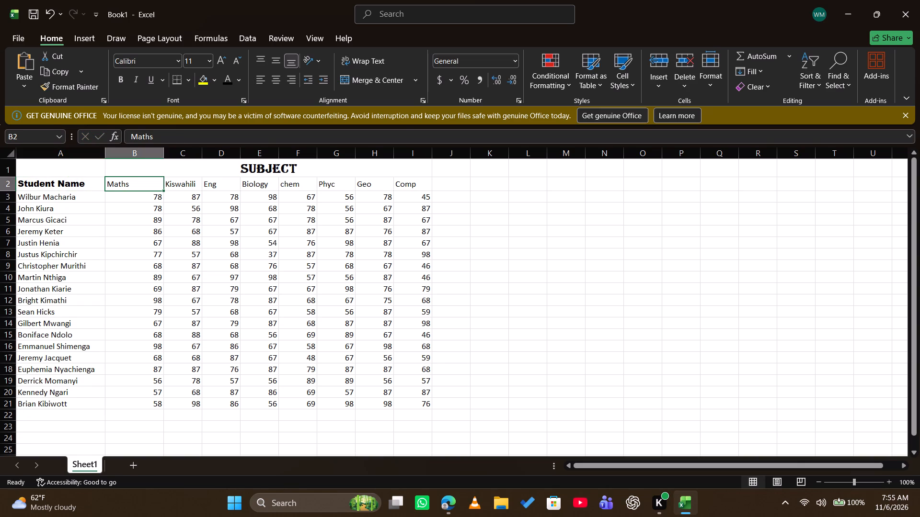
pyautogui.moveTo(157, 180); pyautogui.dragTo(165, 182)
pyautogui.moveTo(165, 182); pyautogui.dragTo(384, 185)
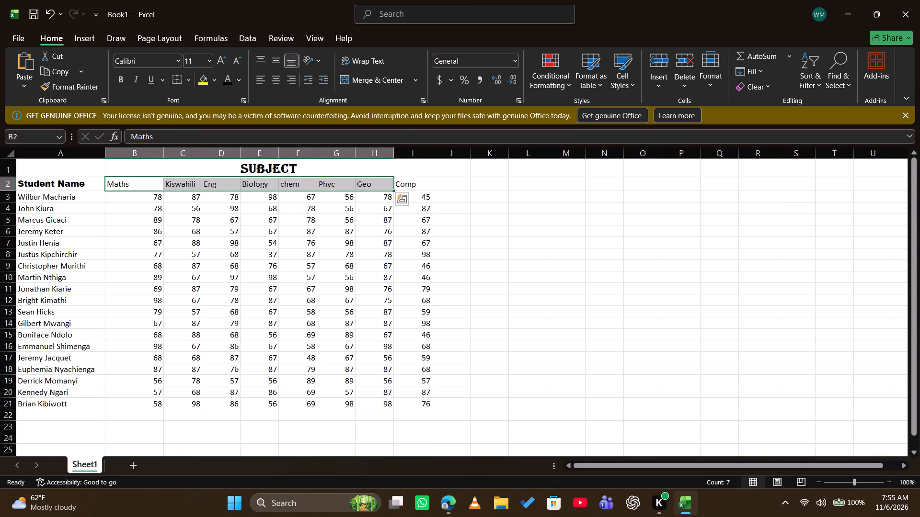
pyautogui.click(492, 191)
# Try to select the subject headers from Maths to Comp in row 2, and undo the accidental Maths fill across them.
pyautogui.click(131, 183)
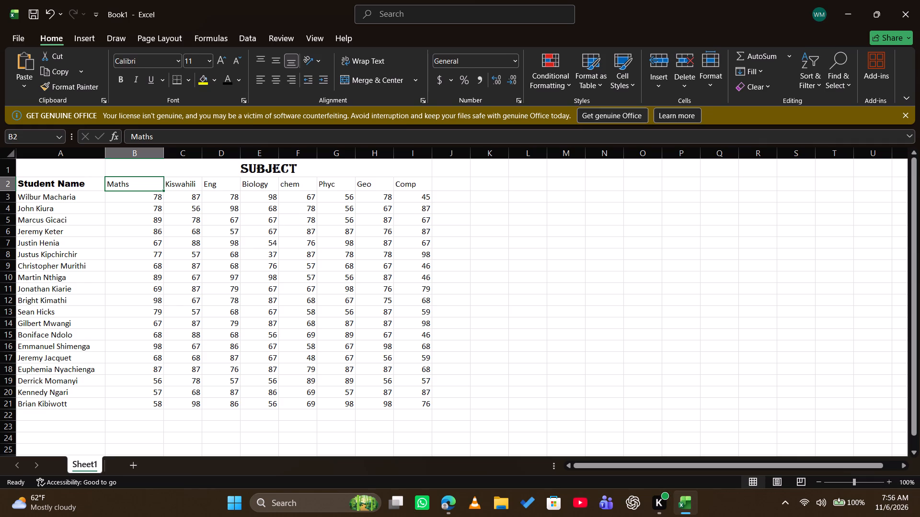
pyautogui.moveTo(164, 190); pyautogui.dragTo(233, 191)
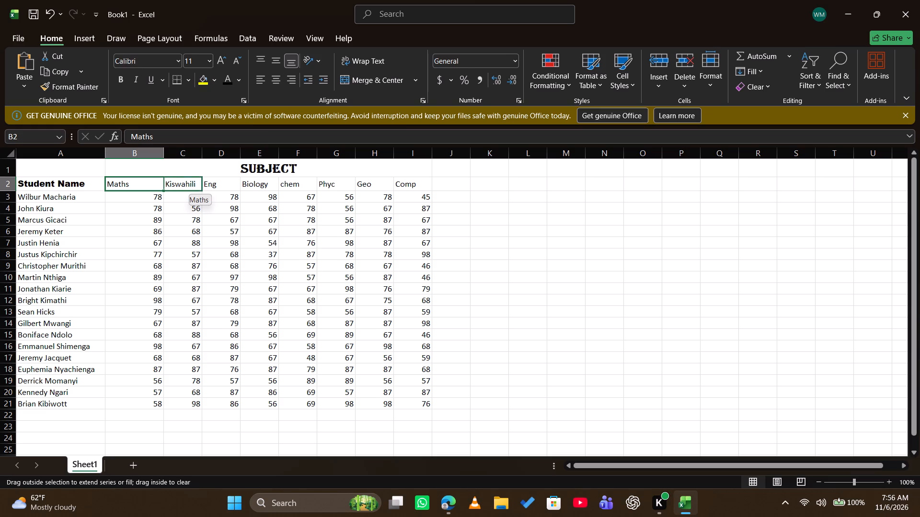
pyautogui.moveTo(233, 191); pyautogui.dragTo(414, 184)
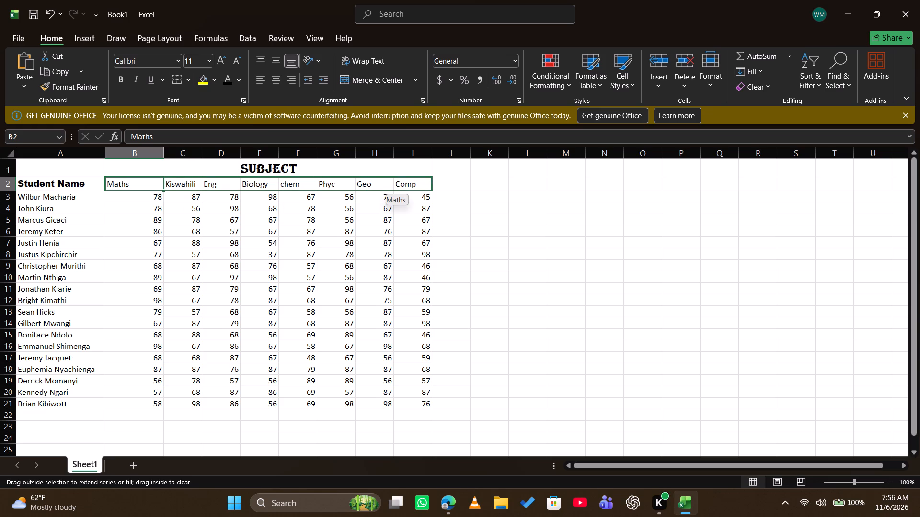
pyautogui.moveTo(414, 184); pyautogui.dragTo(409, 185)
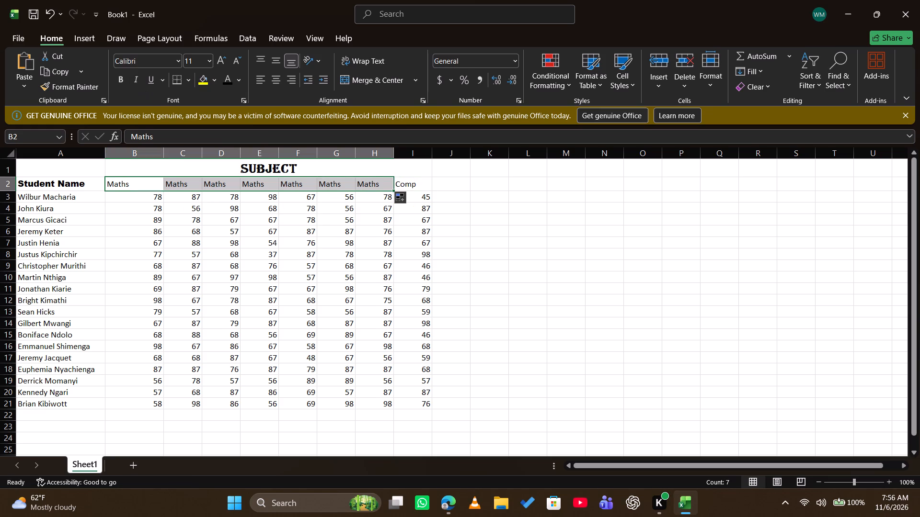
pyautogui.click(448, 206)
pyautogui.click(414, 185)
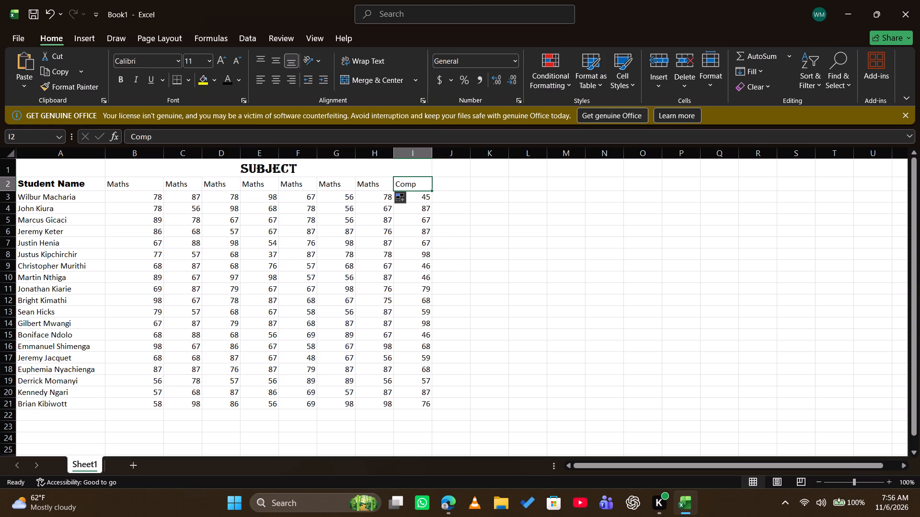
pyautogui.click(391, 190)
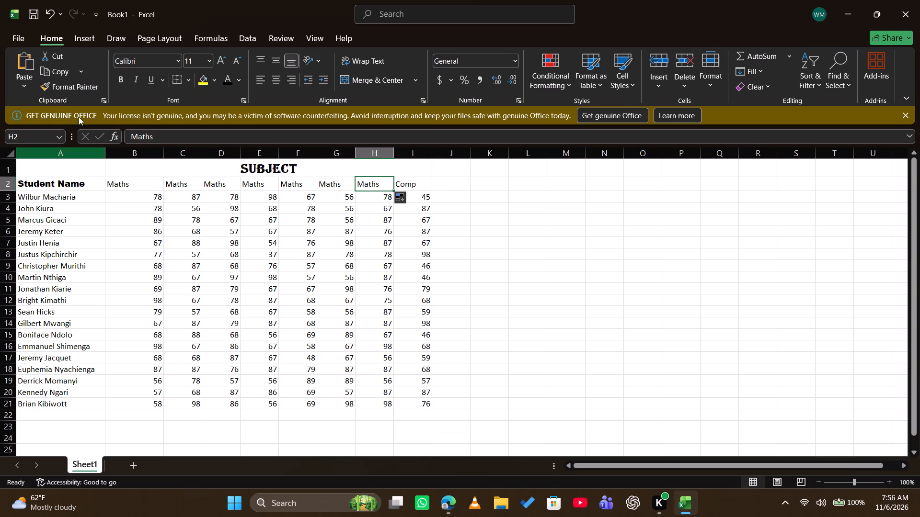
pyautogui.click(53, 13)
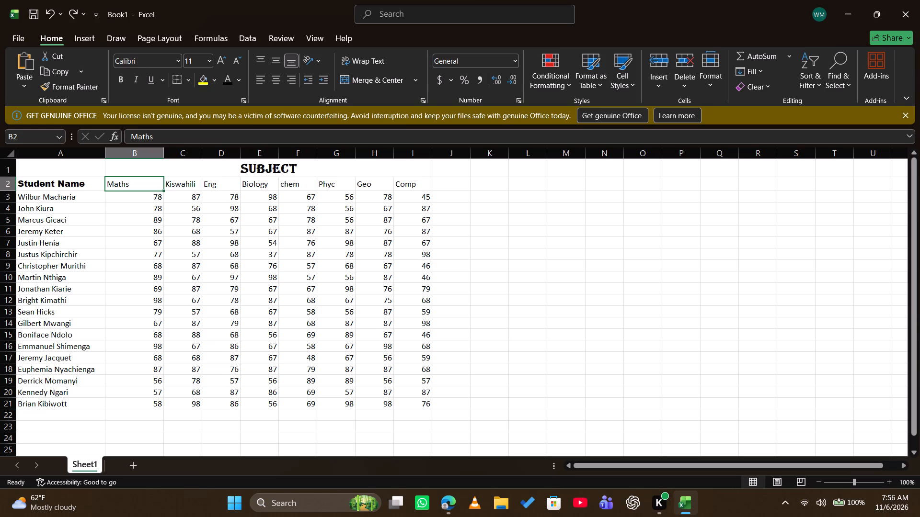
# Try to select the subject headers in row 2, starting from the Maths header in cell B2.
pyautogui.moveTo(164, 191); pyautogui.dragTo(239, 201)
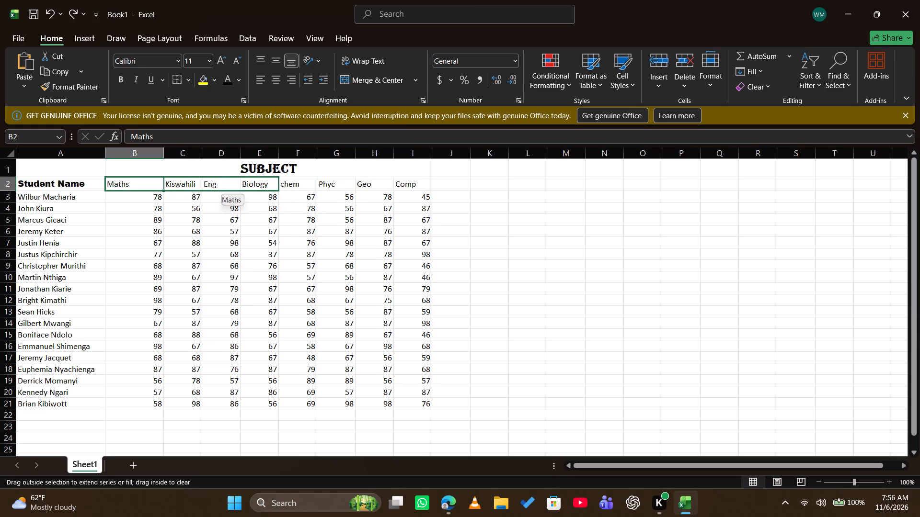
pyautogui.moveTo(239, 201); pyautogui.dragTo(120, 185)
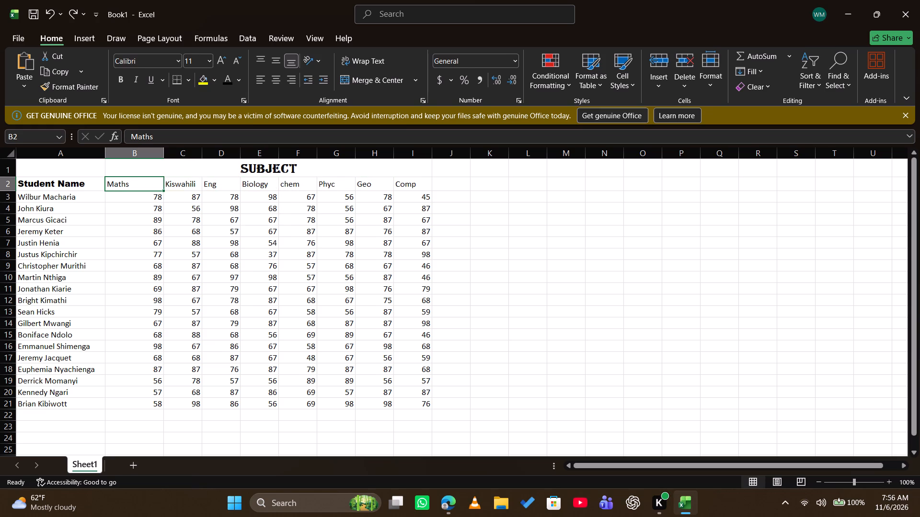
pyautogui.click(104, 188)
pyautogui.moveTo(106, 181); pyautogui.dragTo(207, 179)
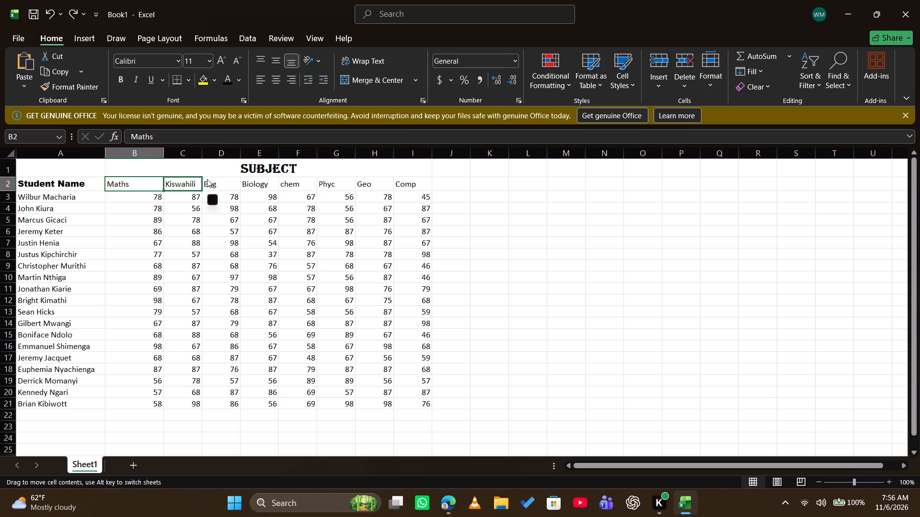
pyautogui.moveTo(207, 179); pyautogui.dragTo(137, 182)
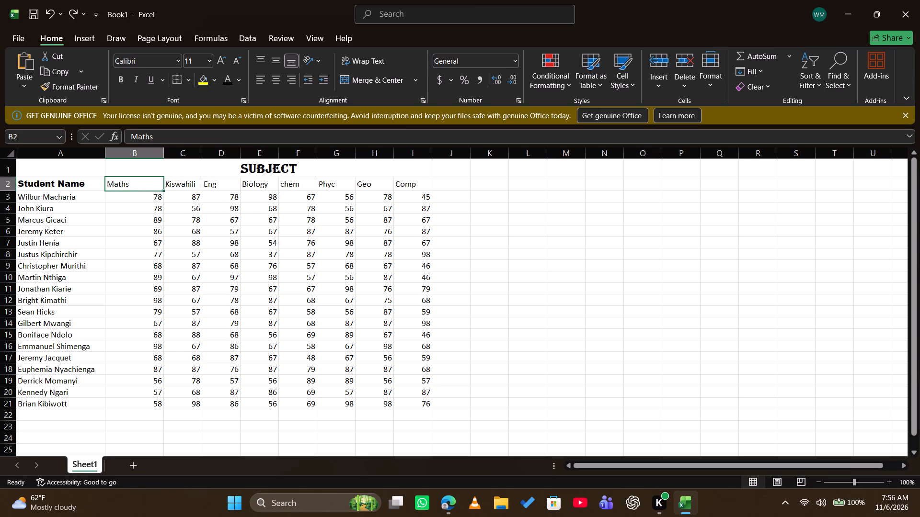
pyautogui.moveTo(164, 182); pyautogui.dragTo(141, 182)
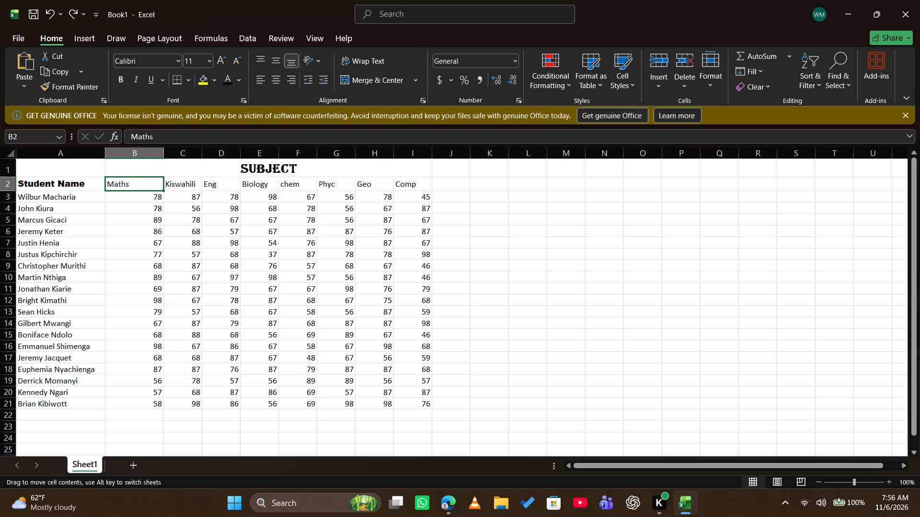
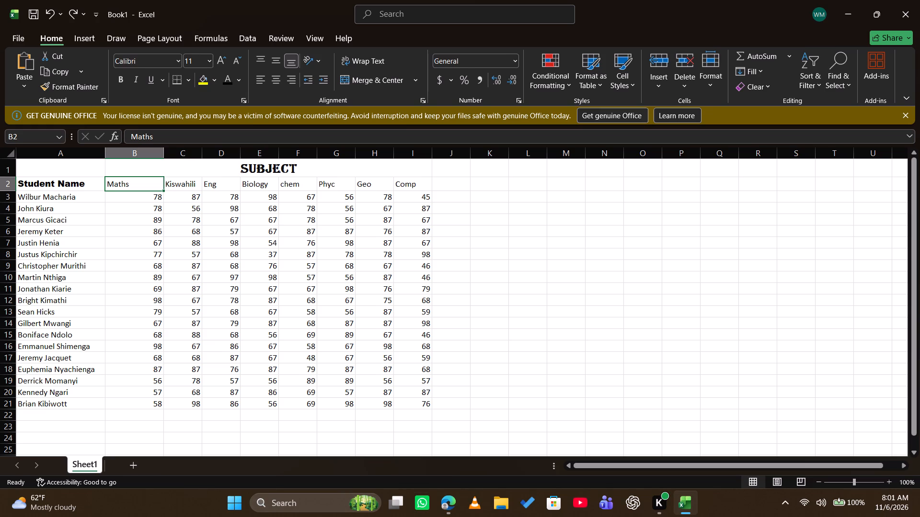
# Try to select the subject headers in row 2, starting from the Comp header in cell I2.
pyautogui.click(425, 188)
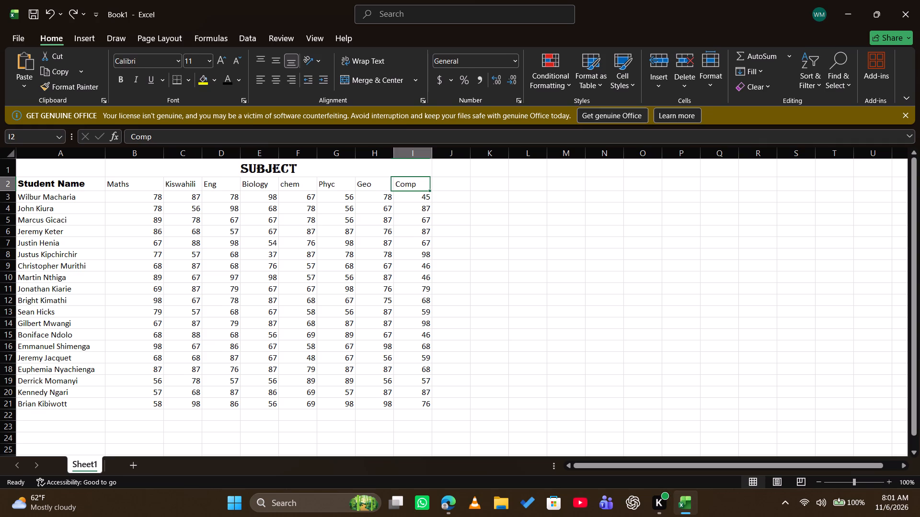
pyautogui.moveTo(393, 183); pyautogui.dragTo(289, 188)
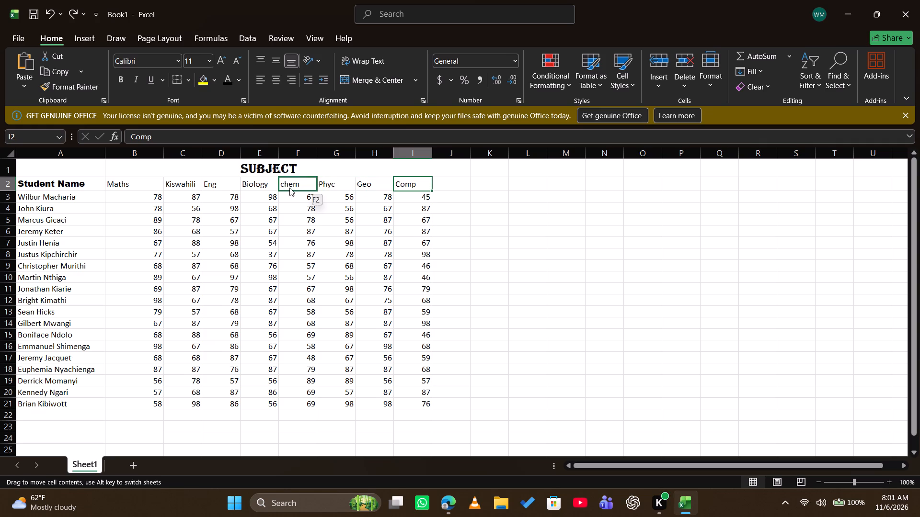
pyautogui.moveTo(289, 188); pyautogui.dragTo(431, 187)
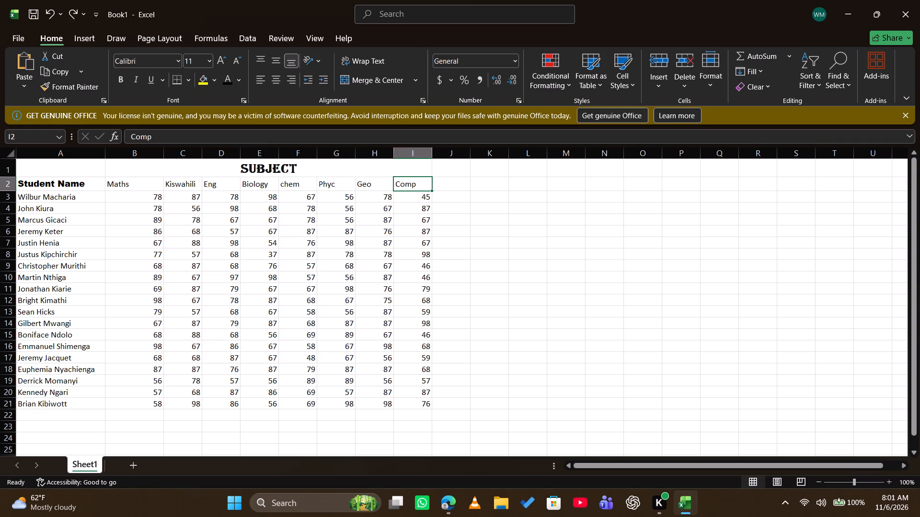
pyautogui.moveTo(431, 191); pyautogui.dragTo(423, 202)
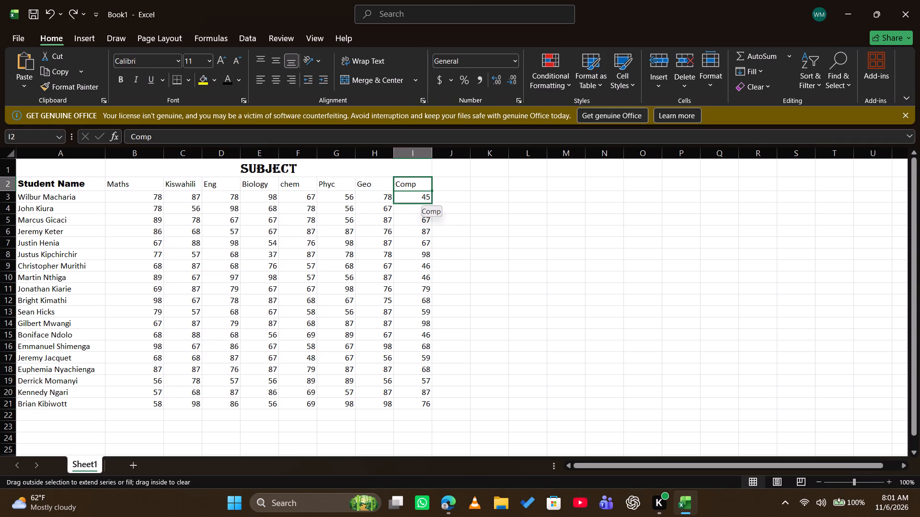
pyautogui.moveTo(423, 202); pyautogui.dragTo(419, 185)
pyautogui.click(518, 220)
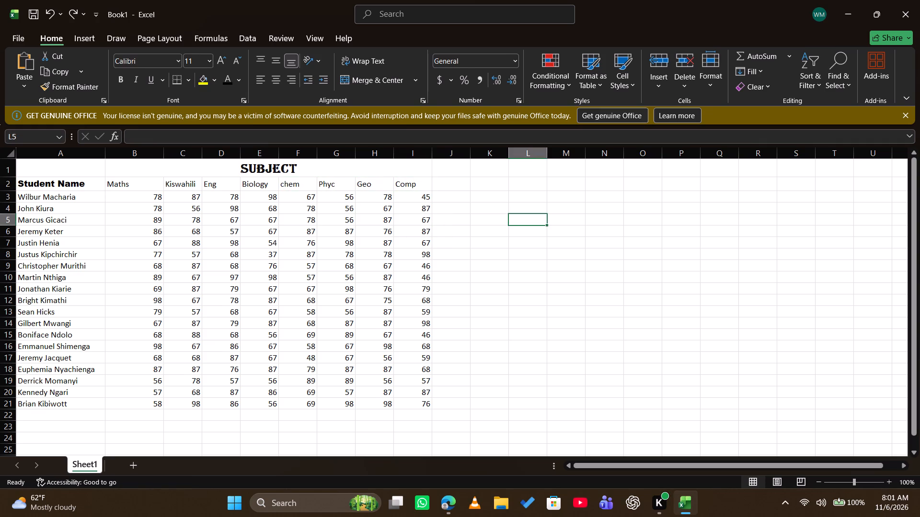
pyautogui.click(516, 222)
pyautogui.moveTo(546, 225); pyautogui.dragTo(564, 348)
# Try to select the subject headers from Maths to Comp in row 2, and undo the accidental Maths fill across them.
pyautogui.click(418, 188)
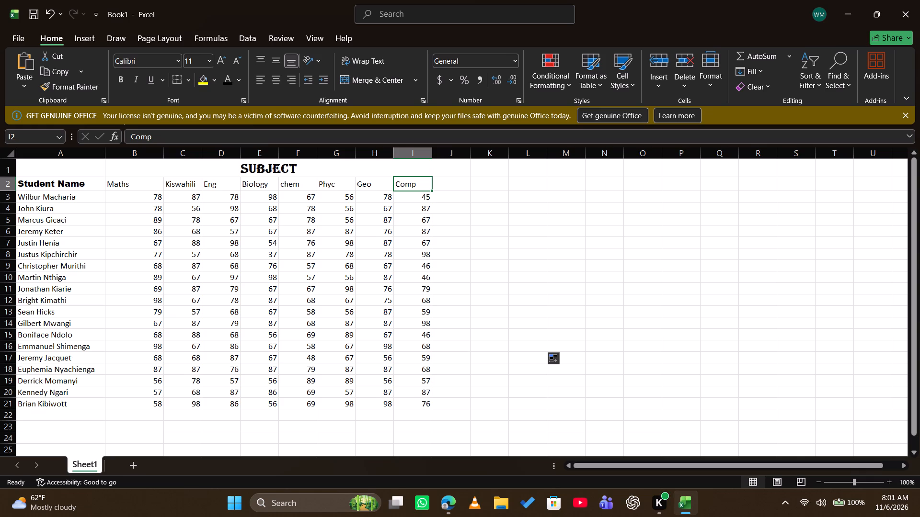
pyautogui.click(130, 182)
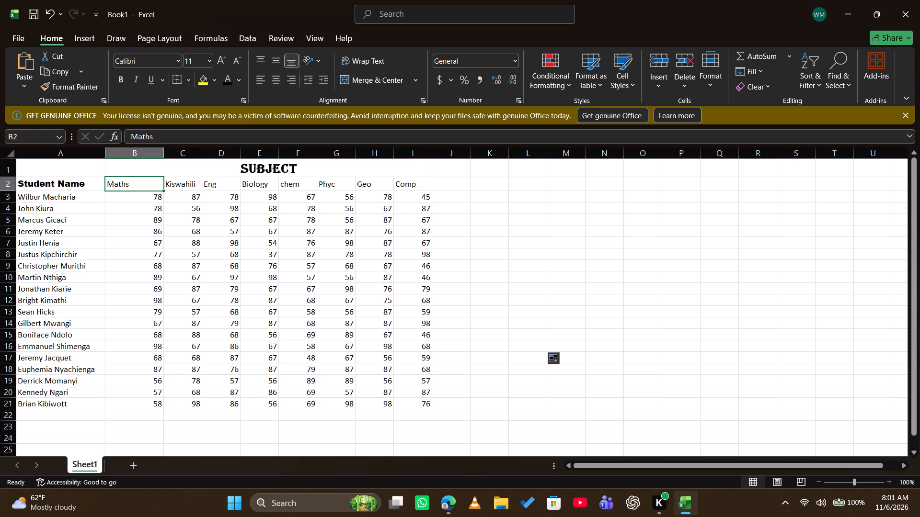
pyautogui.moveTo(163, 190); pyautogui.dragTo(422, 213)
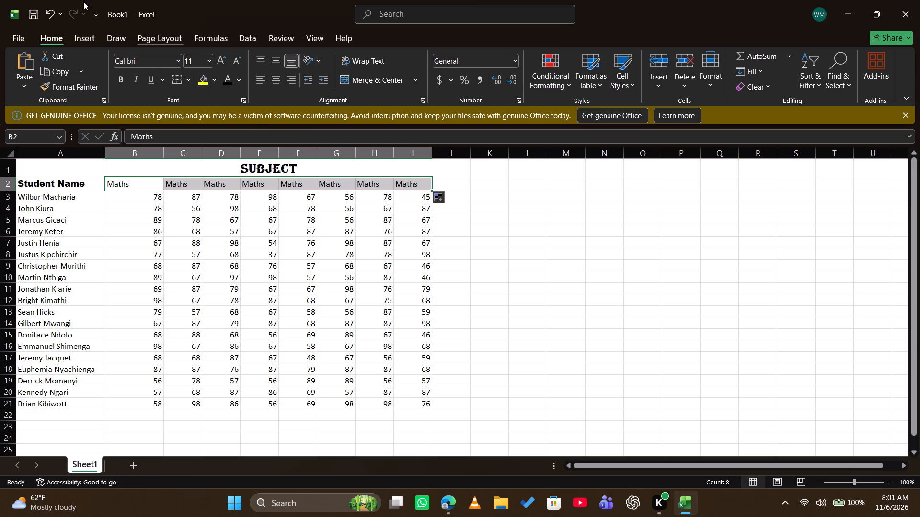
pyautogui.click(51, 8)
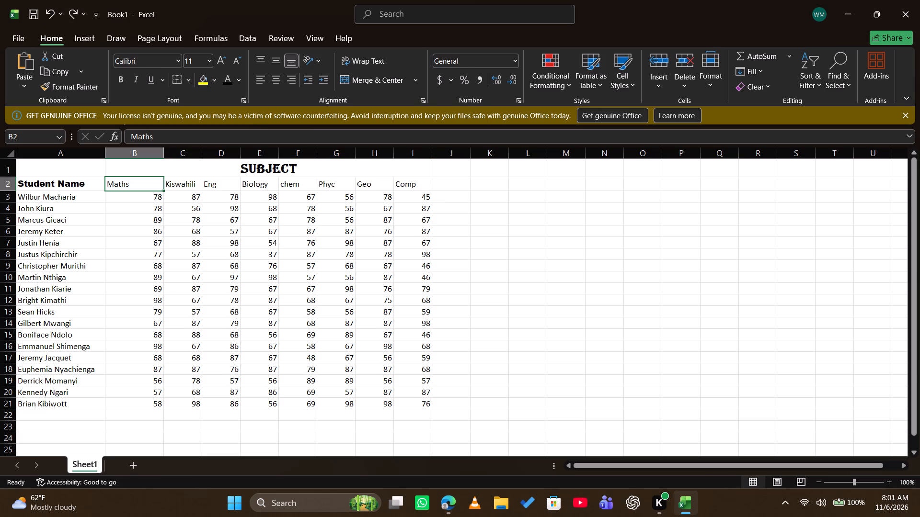
# Format the whole header row 2 in Arial Black at size 12, with bold turned off.
pyautogui.click(8, 185)
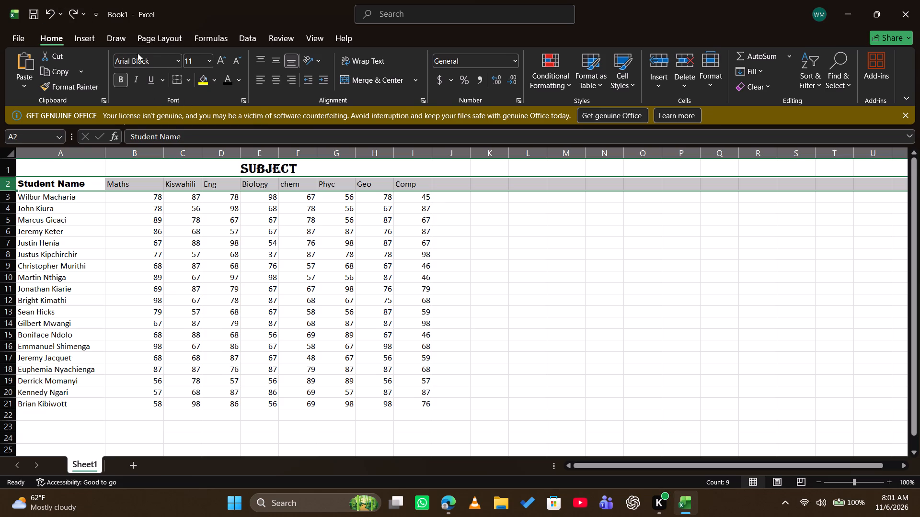
pyautogui.click(115, 82)
pyautogui.click(208, 61)
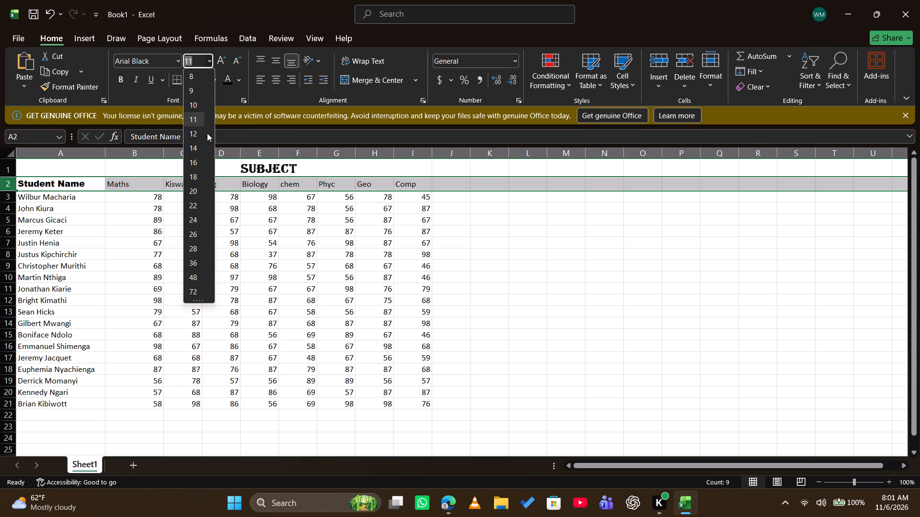
pyautogui.click(202, 133)
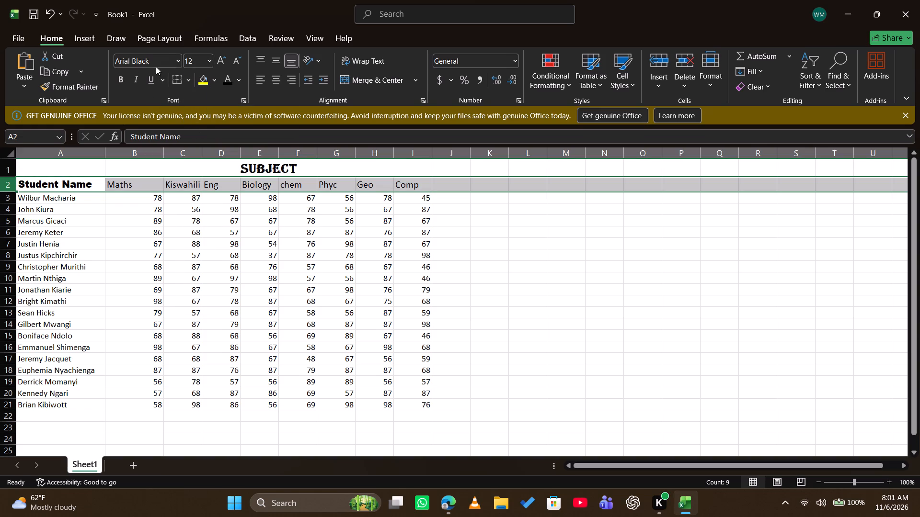
pyautogui.click(177, 60)
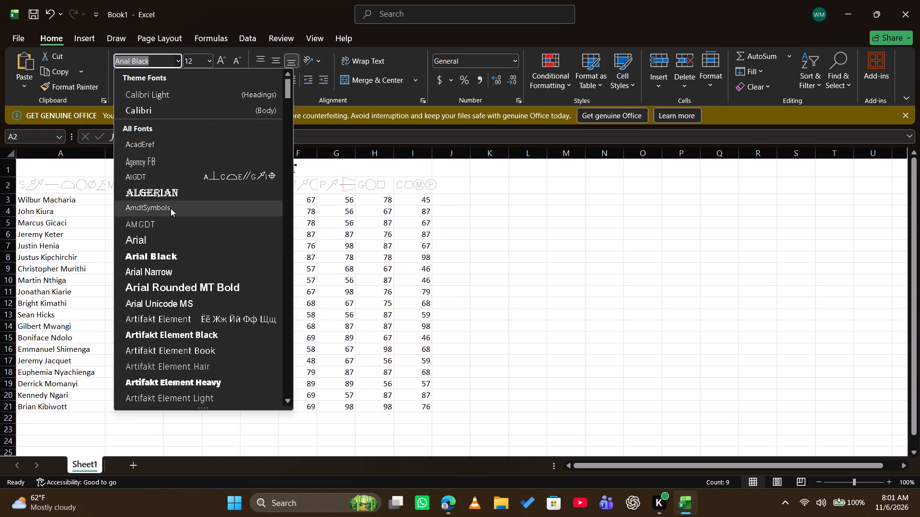
pyautogui.click(173, 253)
pyautogui.click(544, 285)
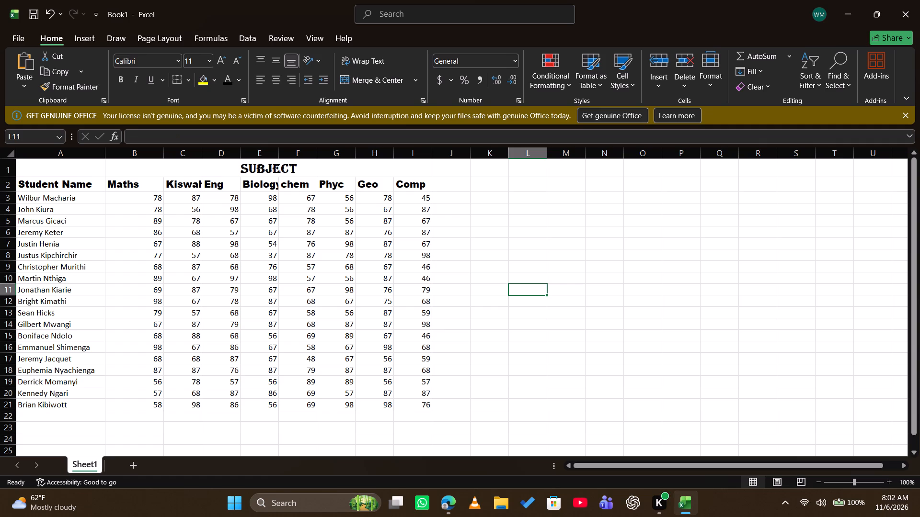
# Narrow the Maths column B to fit the width of its header.
pyautogui.click(159, 189)
pyautogui.click(159, 156)
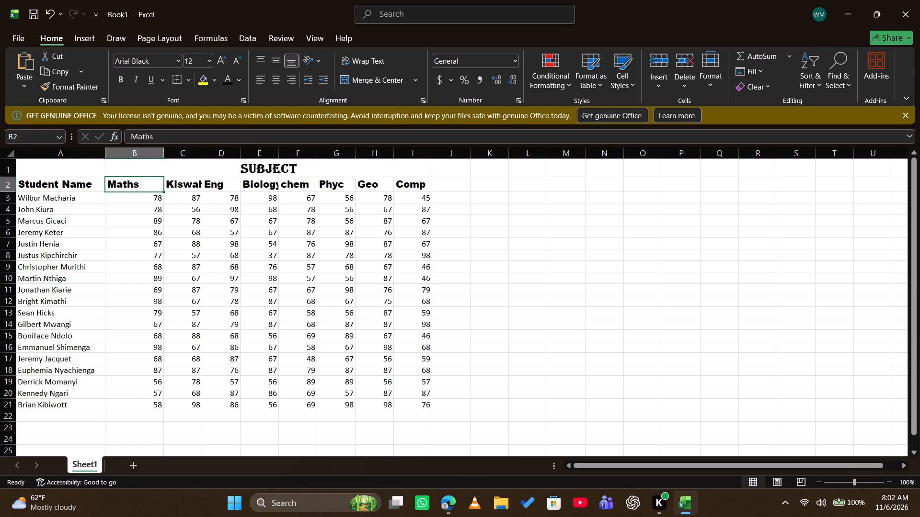
pyautogui.moveTo(160, 156); pyautogui.dragTo(143, 157)
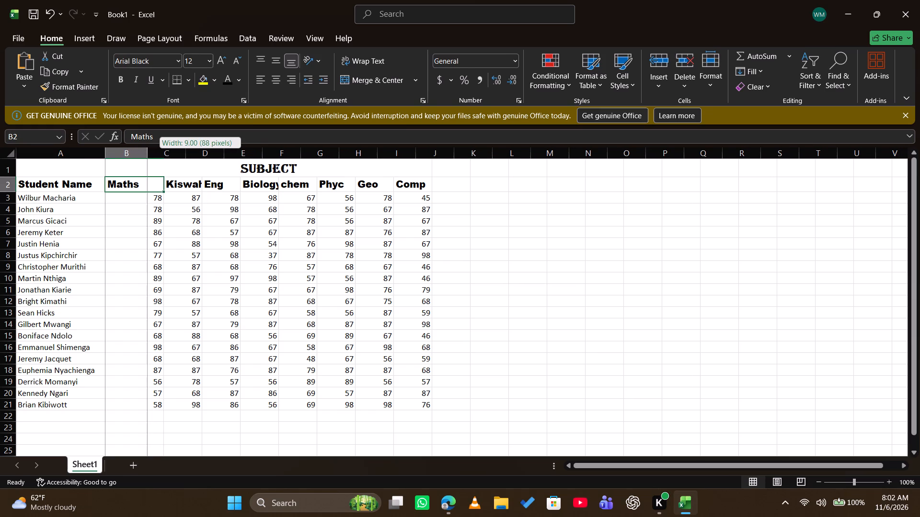
pyautogui.moveTo(143, 157); pyautogui.dragTo(137, 154)
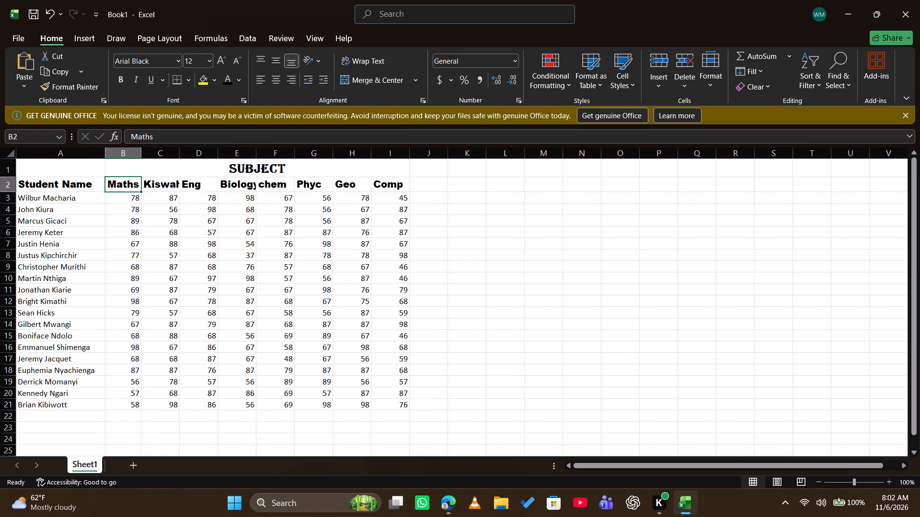
pyautogui.click(141, 155)
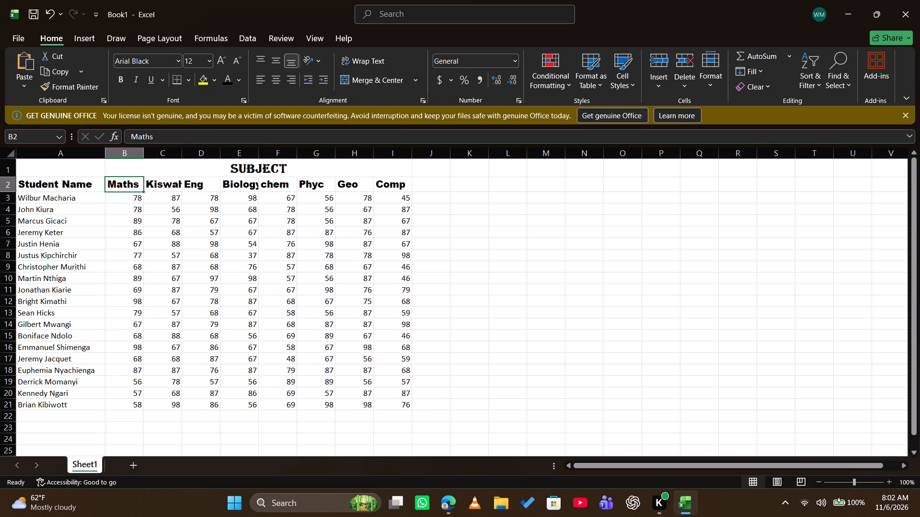
# Widen the Kiswahili column C until its full header fits.
pyautogui.moveTo(181, 153); pyautogui.dragTo(188, 153)
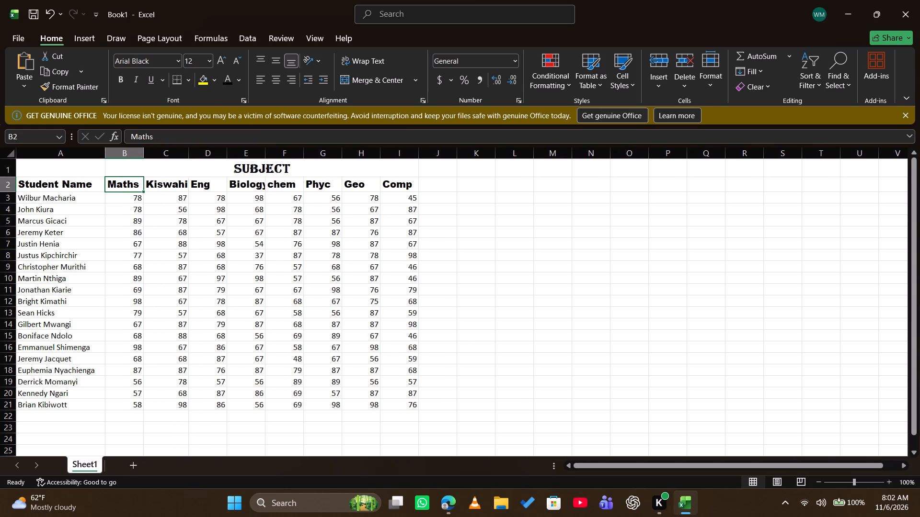
pyautogui.click(189, 153)
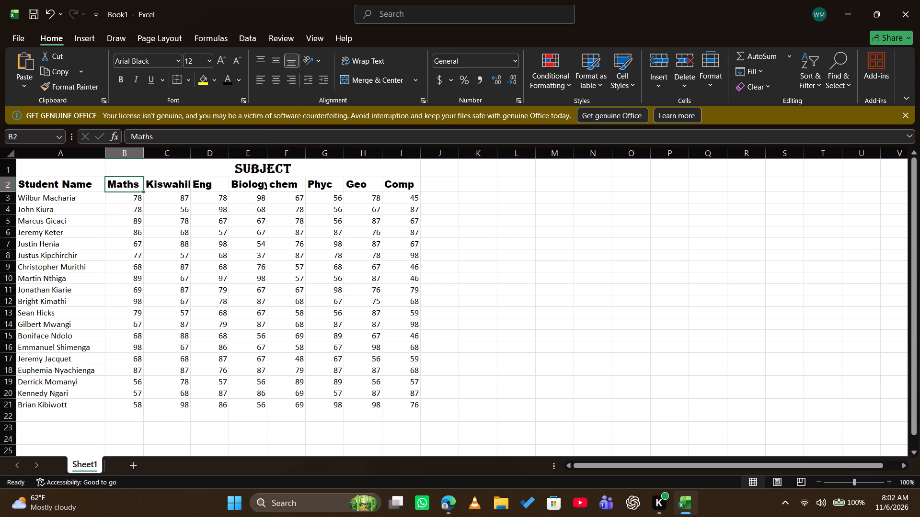
pyautogui.moveTo(188, 153); pyautogui.dragTo(197, 151)
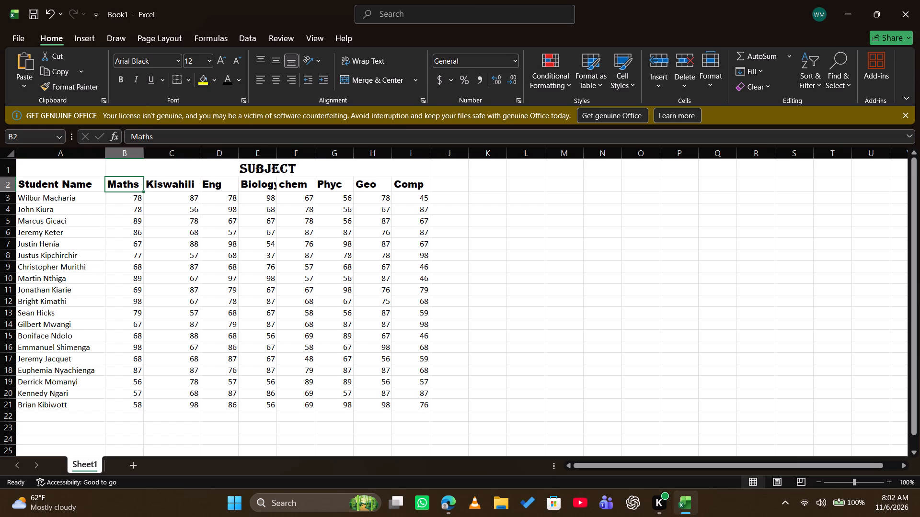
# Adjust the widths of the Eng, Biology and chem columns, D to F, to fit their headers.
pyautogui.click(228, 156)
pyautogui.moveTo(238, 156); pyautogui.dragTo(225, 158)
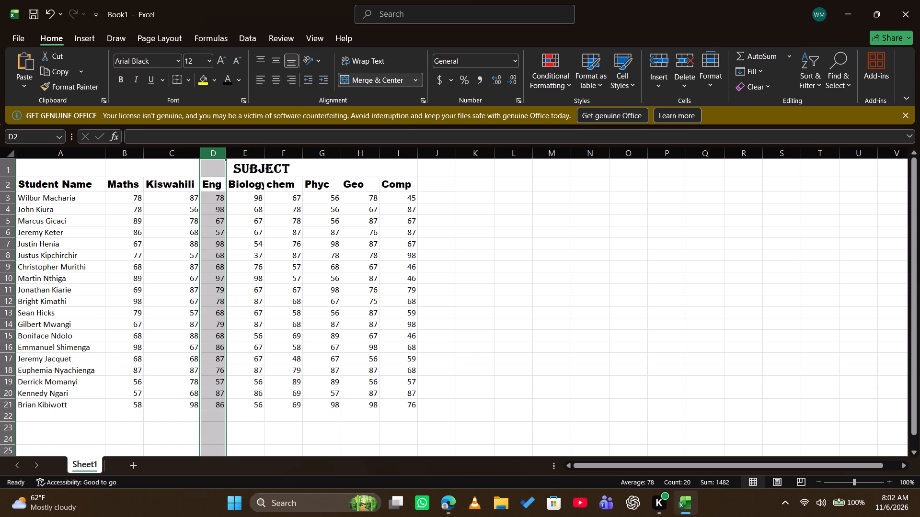
pyautogui.click(253, 162)
pyautogui.click(255, 152)
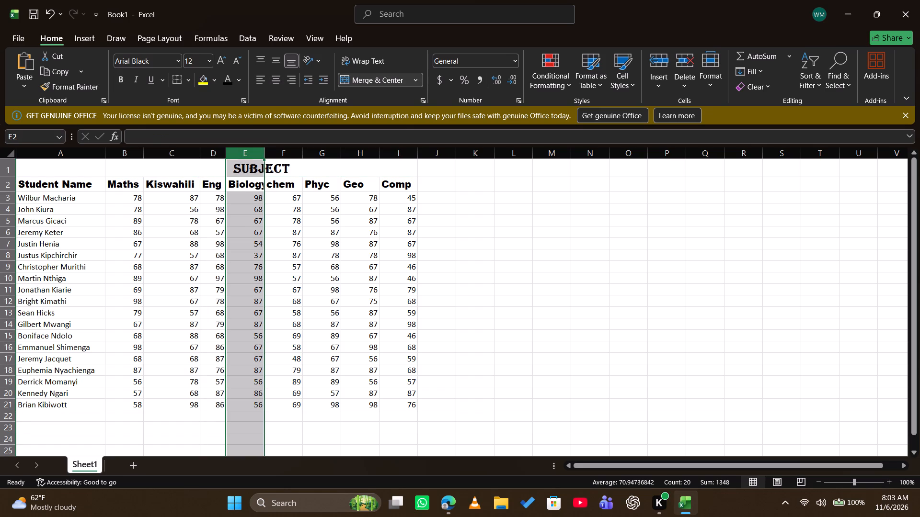
pyautogui.click(266, 151)
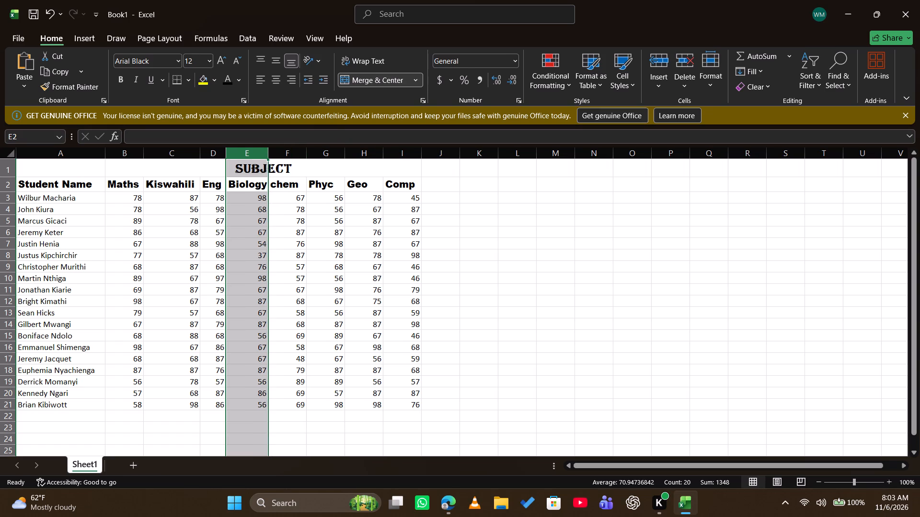
pyautogui.click(302, 151)
pyautogui.moveTo(306, 151); pyautogui.dragTo(301, 153)
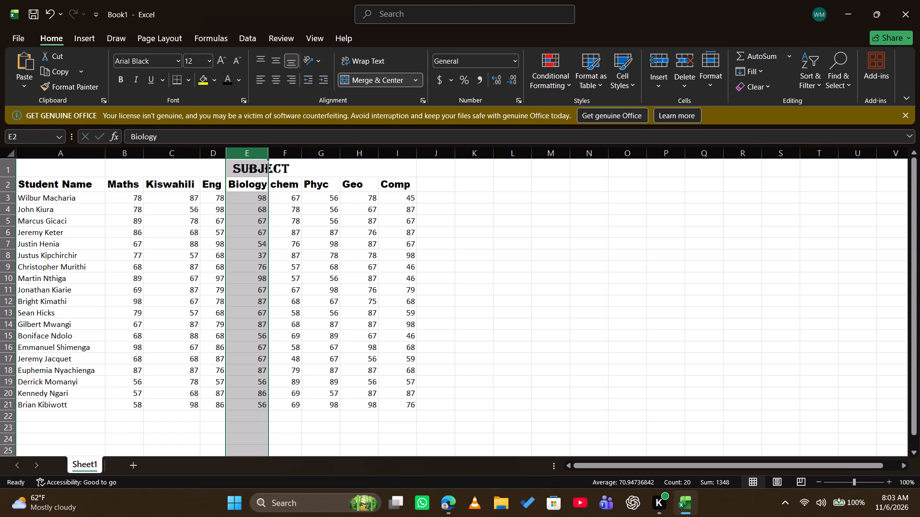
# Narrow the Geo column H and the Phyc column G to fit their headers.
pyautogui.click(358, 155)
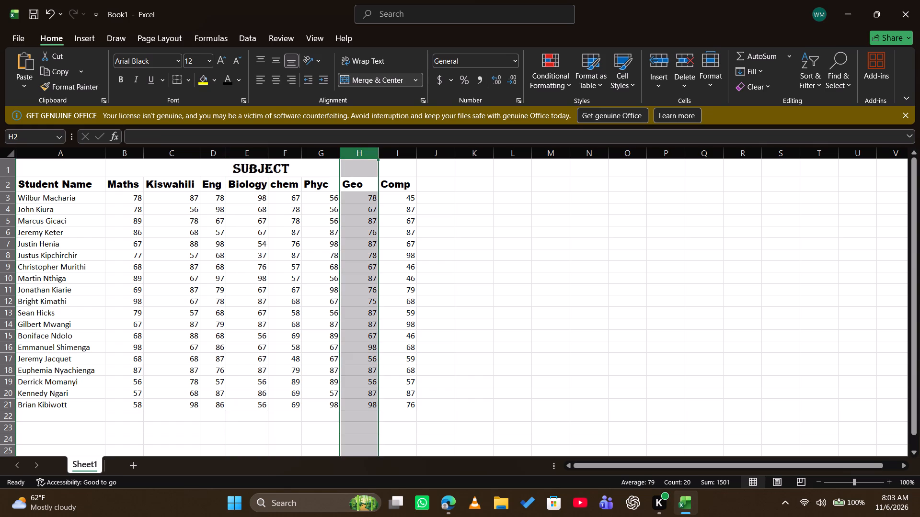
pyautogui.moveTo(378, 154); pyautogui.dragTo(368, 155)
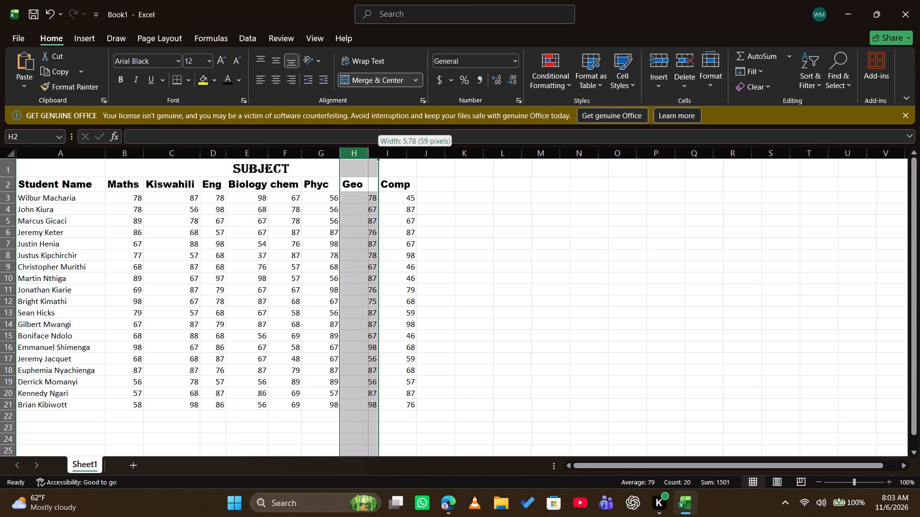
pyautogui.moveTo(368, 155); pyautogui.dragTo(366, 155)
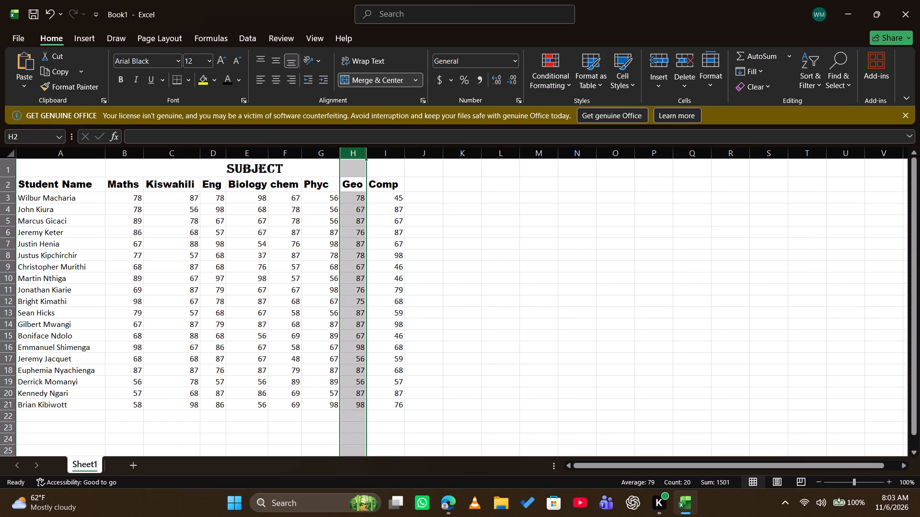
pyautogui.click(320, 152)
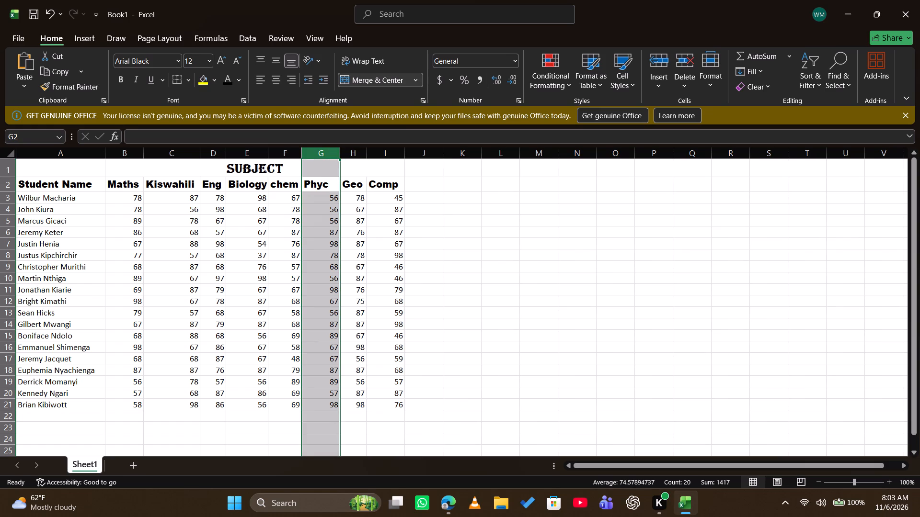
pyautogui.moveTo(339, 149); pyautogui.dragTo(332, 151)
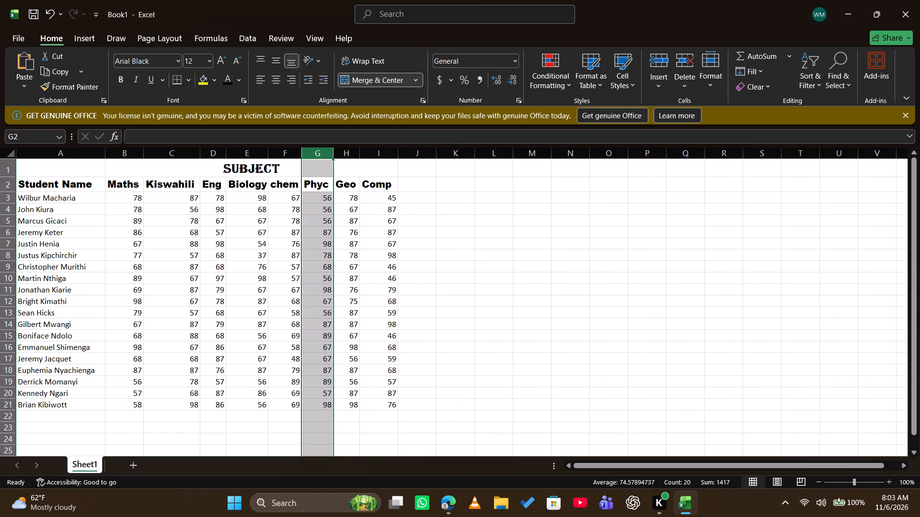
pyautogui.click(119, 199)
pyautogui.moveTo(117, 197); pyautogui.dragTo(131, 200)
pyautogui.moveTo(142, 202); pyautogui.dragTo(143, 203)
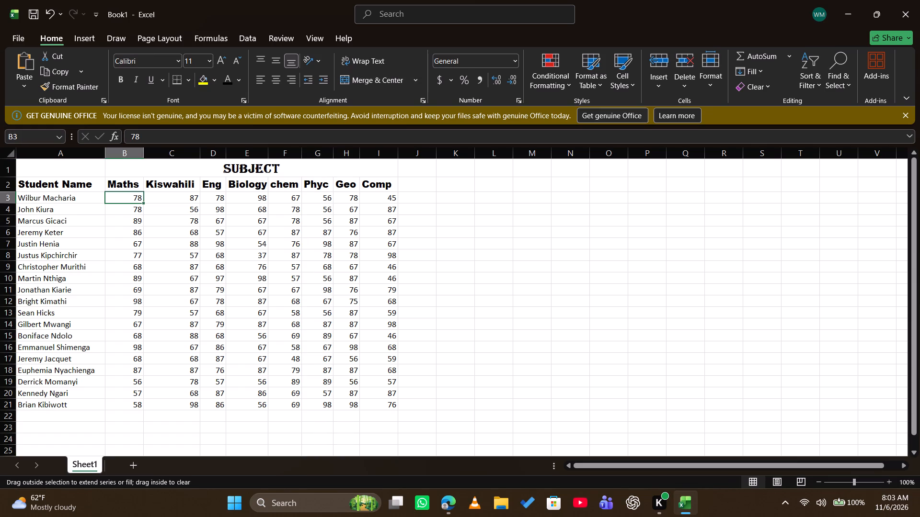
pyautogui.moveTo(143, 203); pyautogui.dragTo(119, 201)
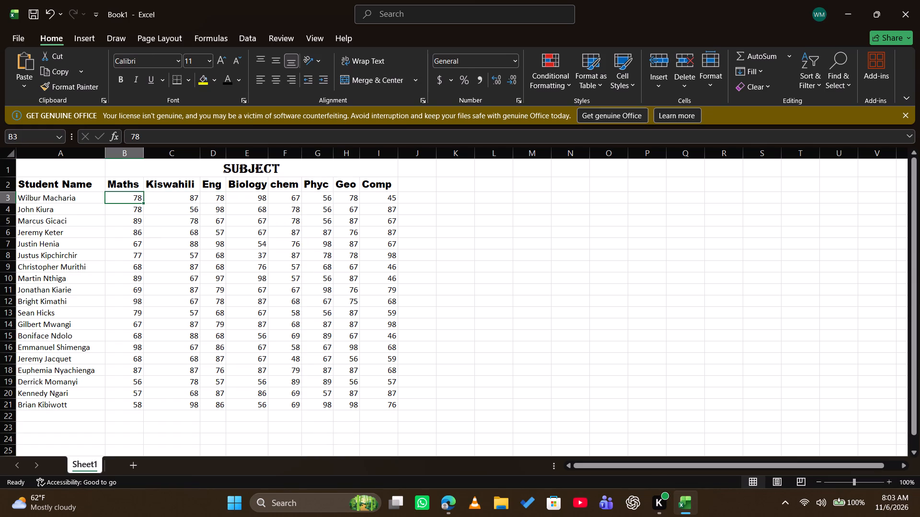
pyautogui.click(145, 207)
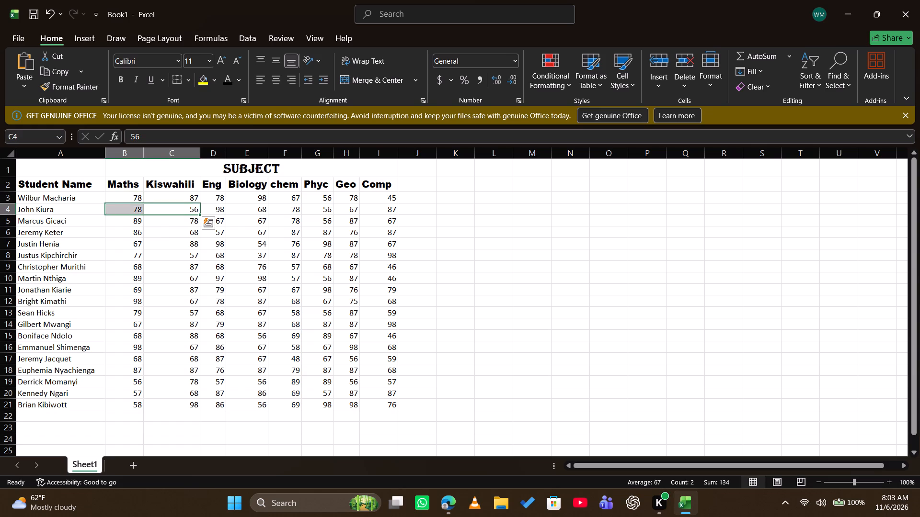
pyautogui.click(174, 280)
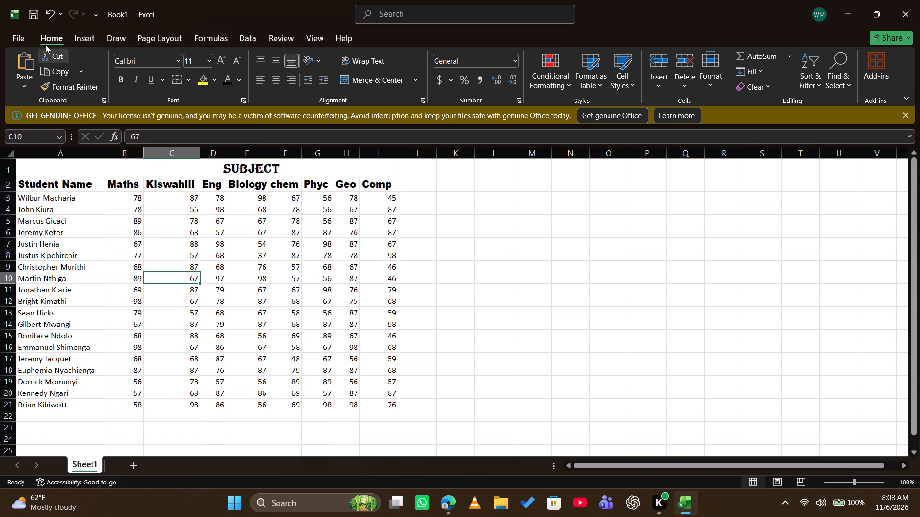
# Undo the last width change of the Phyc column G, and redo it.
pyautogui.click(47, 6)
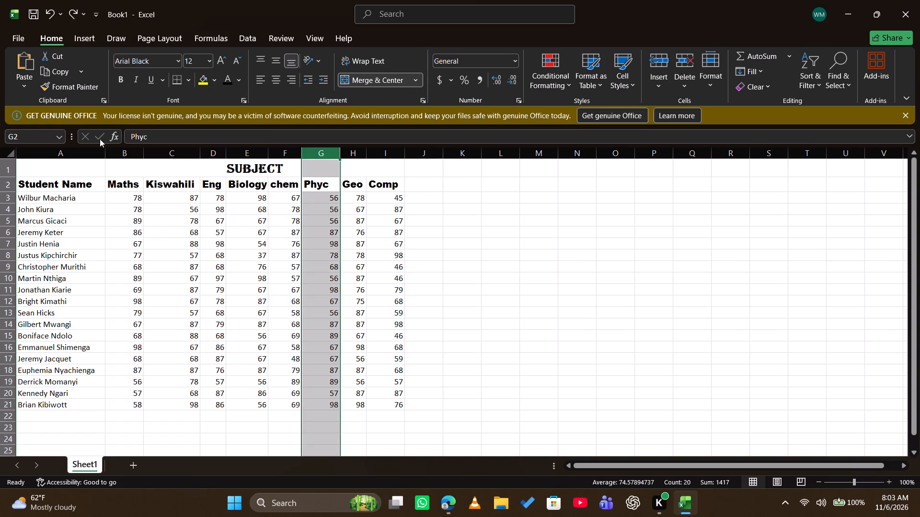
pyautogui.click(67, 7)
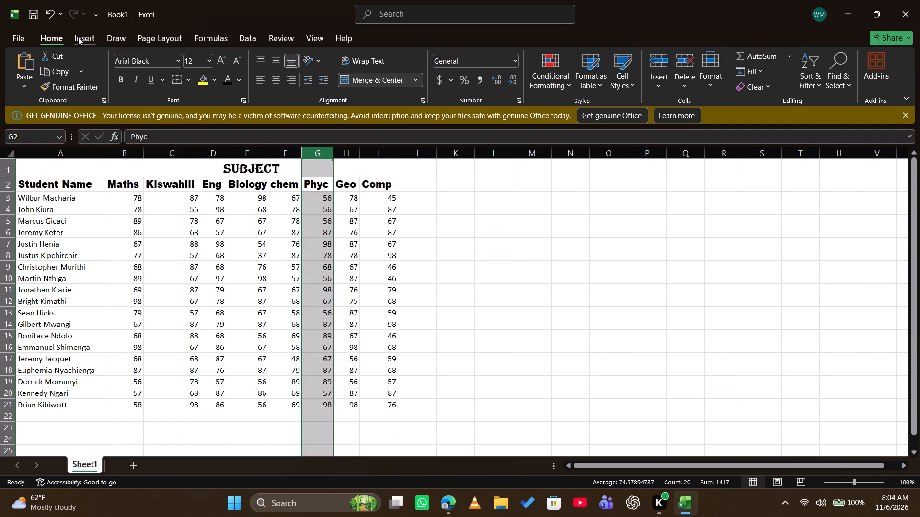
# Save the workbook as STUDENT MARKS in the OneDrive Documents folder.
pyautogui.hotkey('ctrl', 's')
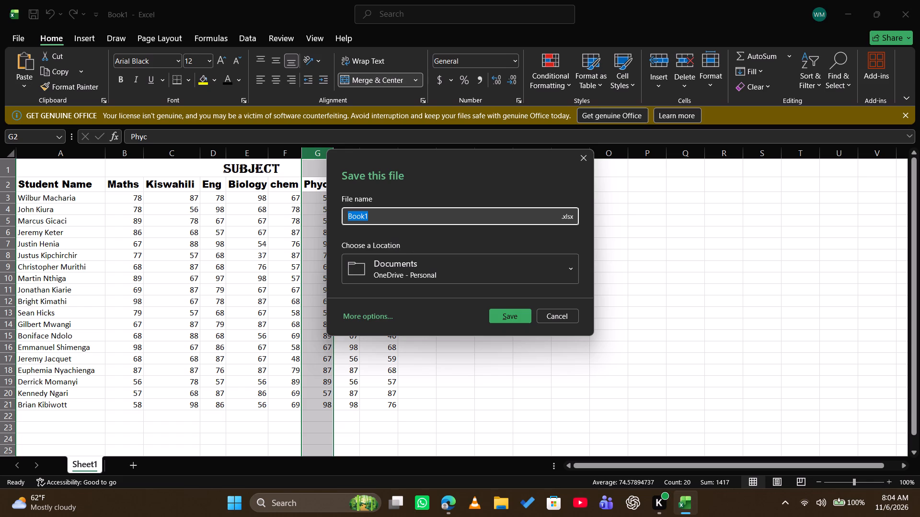
pyautogui.write('STUDENT')
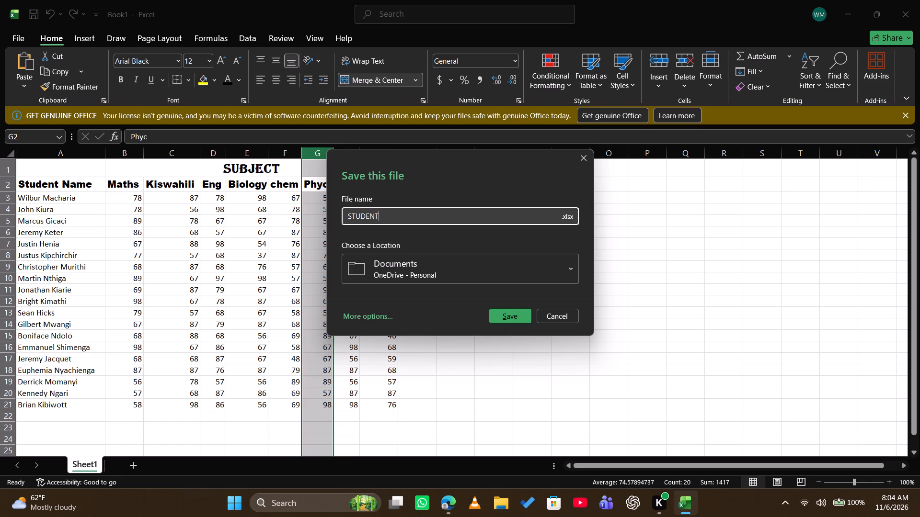
pyautogui.press('space')
pyautogui.write('MARKS')
pyautogui.press('Return')
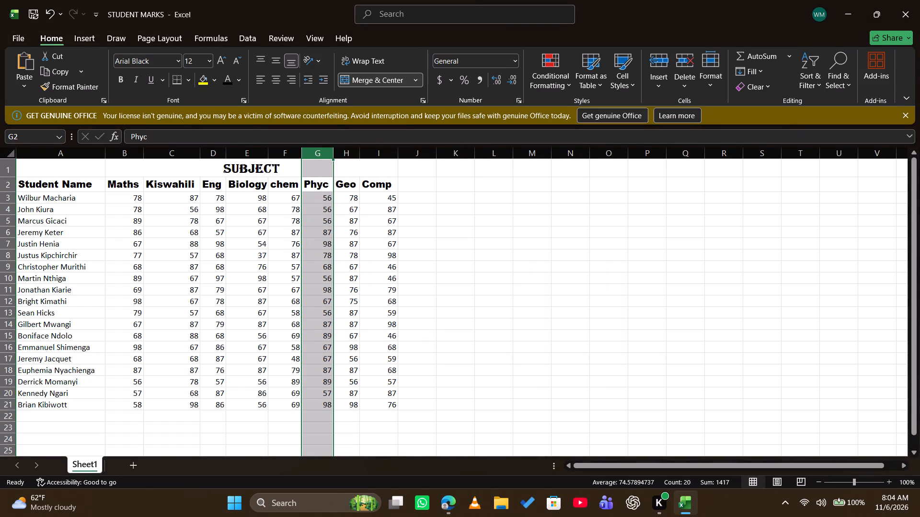
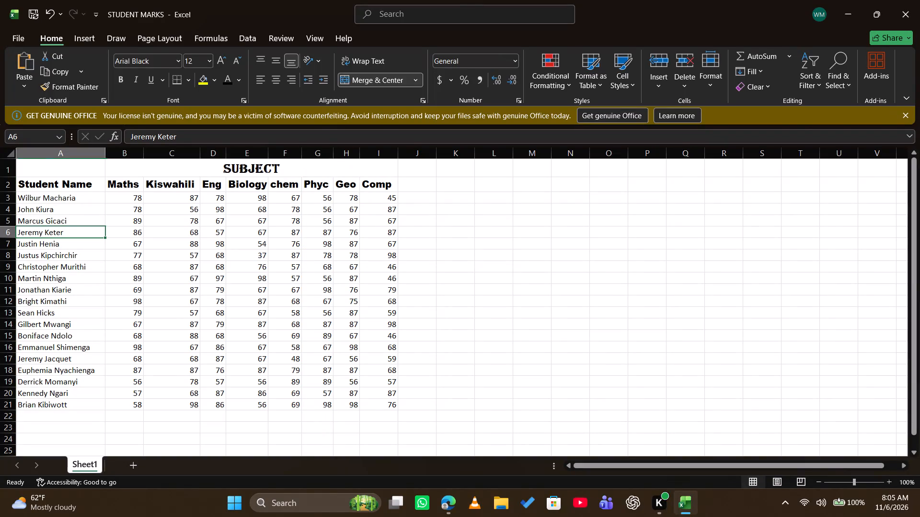
# Format the student names in A3:A21 as italic with font size 12.
pyautogui.click(81, 198)
pyautogui.click(92, 155)
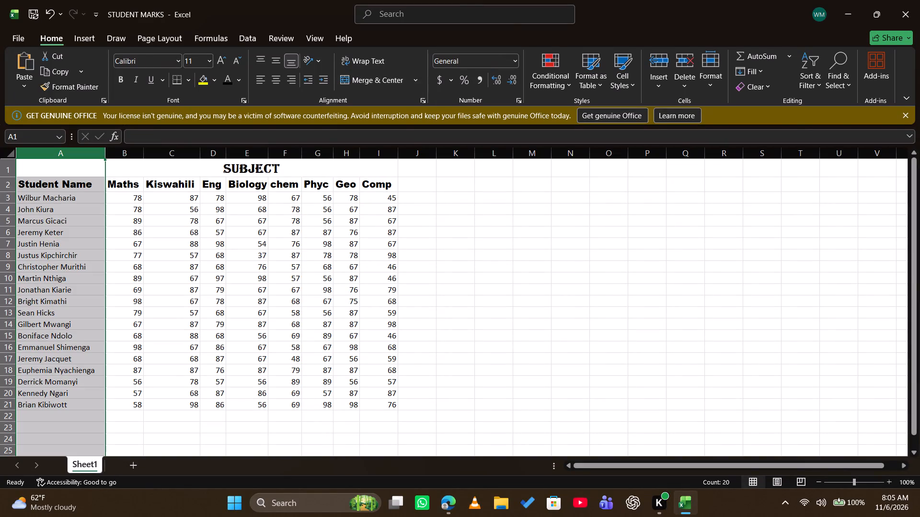
pyautogui.click(45, 196)
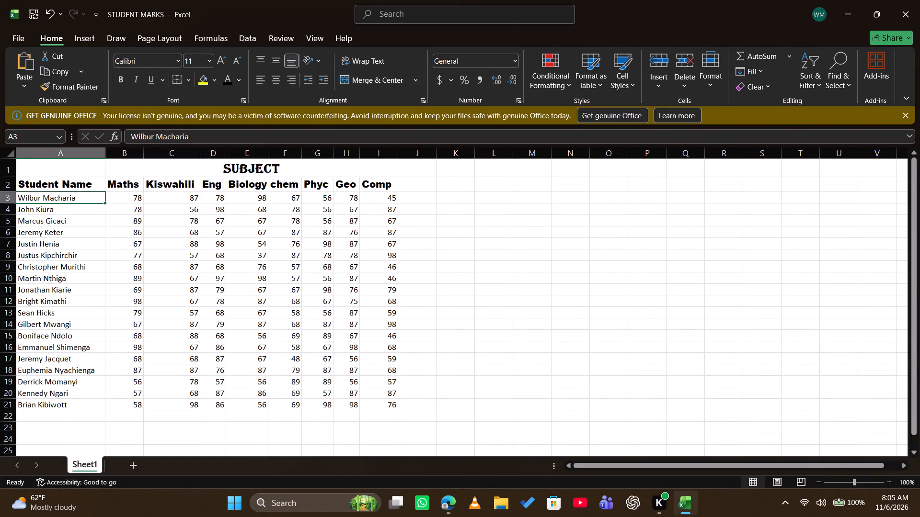
pyautogui.click(106, 204)
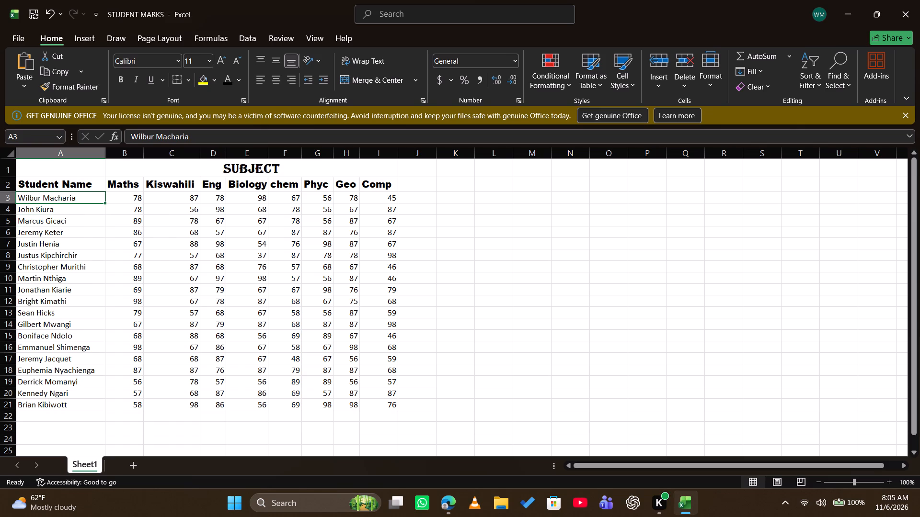
pyautogui.moveTo(108, 208); pyautogui.dragTo(107, 215)
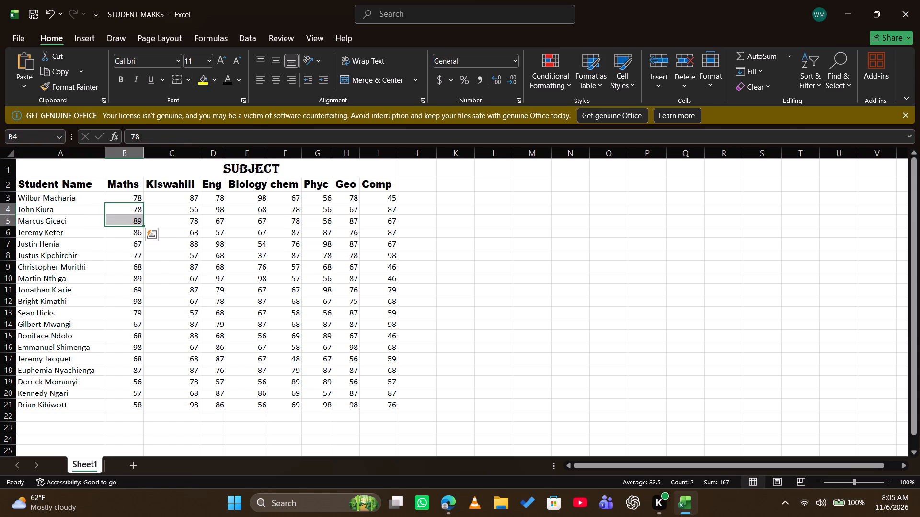
pyautogui.click(84, 201)
pyautogui.click(106, 207)
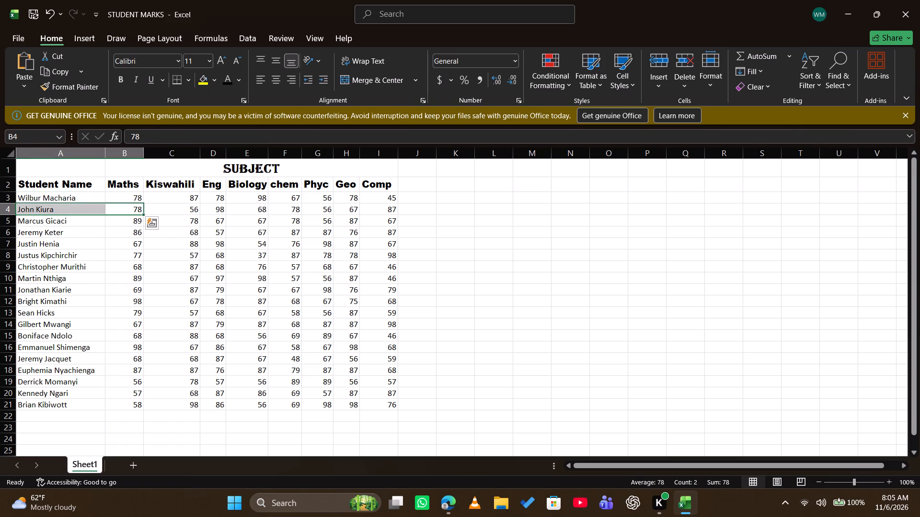
pyautogui.click(83, 202)
pyautogui.click(88, 198)
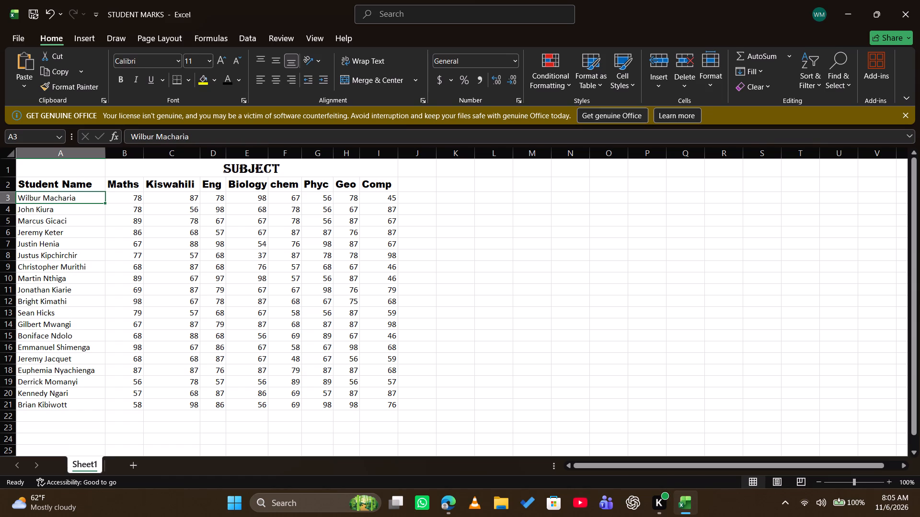
pyautogui.click(92, 197)
pyautogui.moveTo(92, 199); pyautogui.dragTo(91, 205)
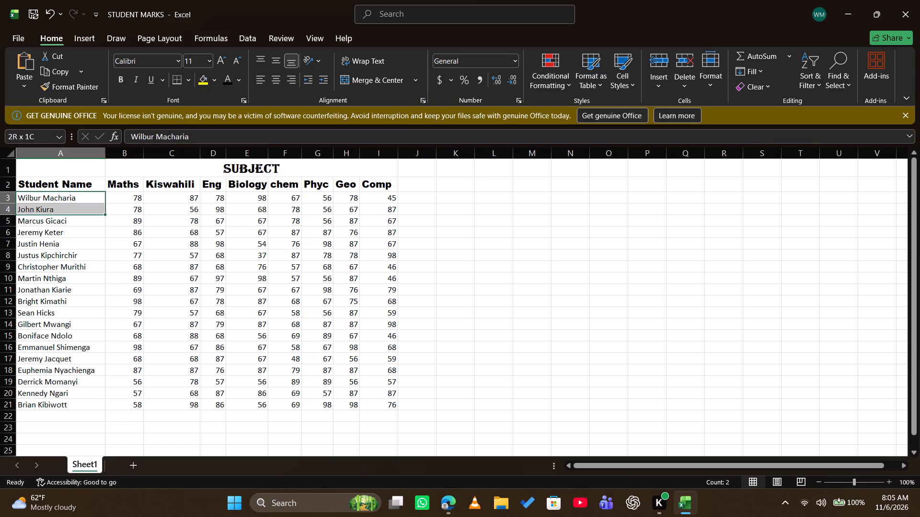
pyautogui.moveTo(91, 205); pyautogui.dragTo(82, 404)
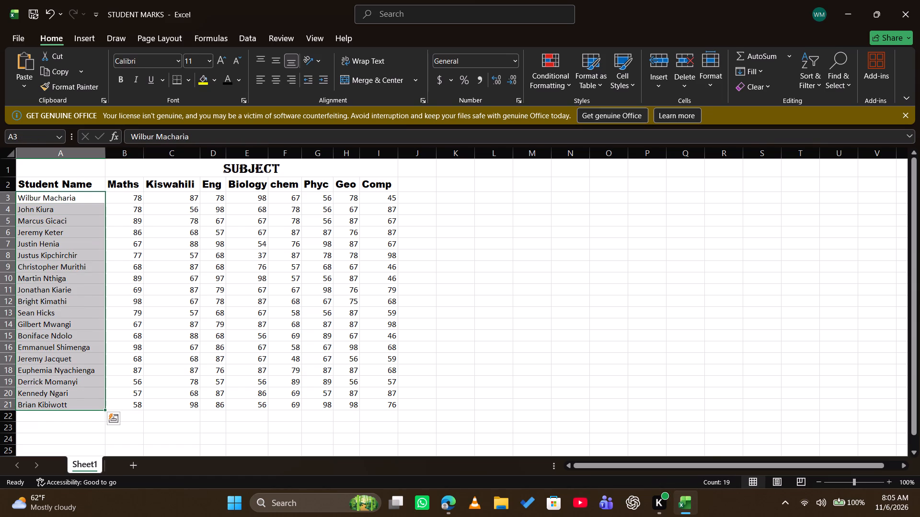
pyautogui.click(131, 84)
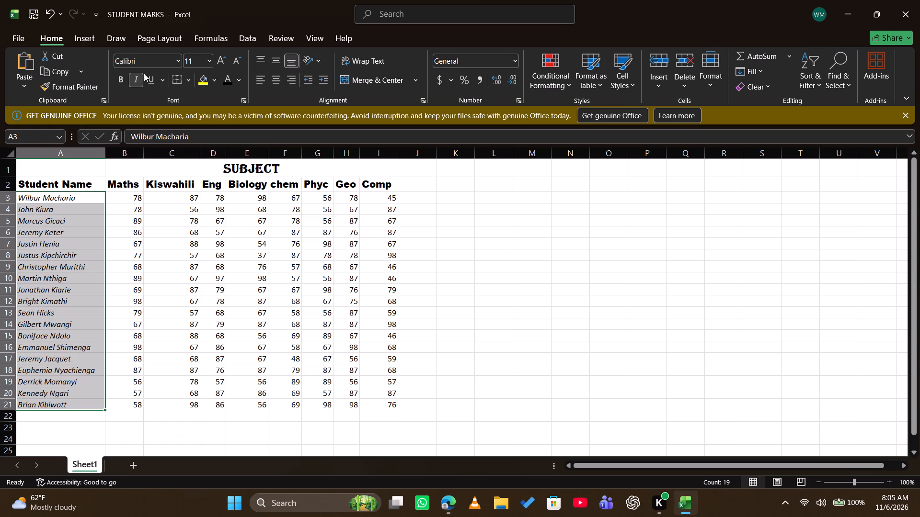
pyautogui.click(205, 59)
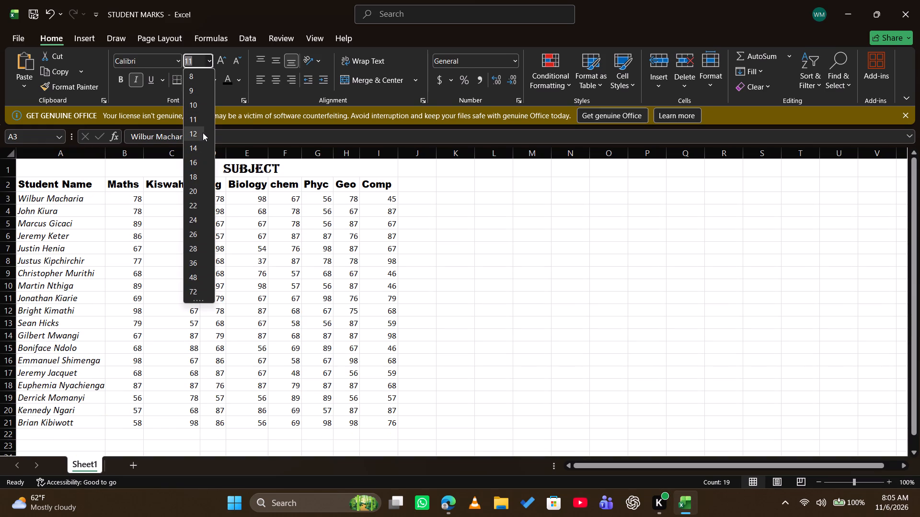
pyautogui.click(203, 133)
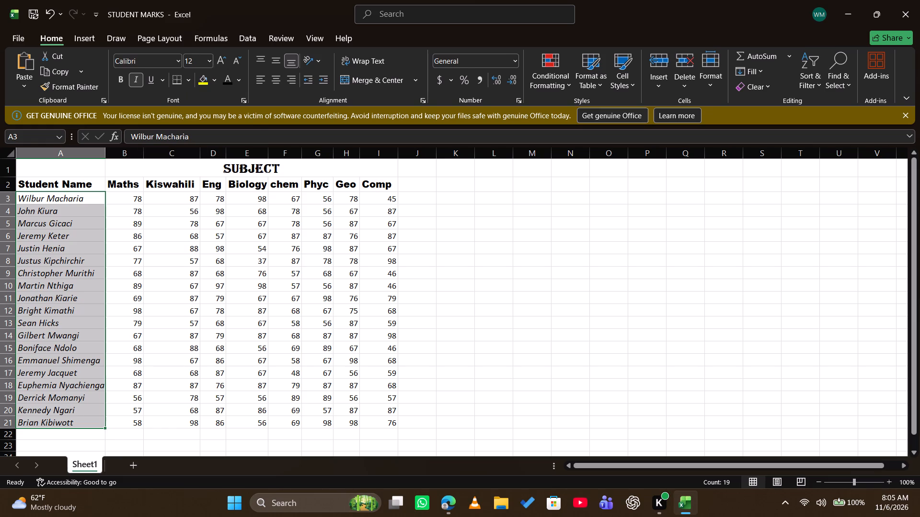
pyautogui.click(511, 312)
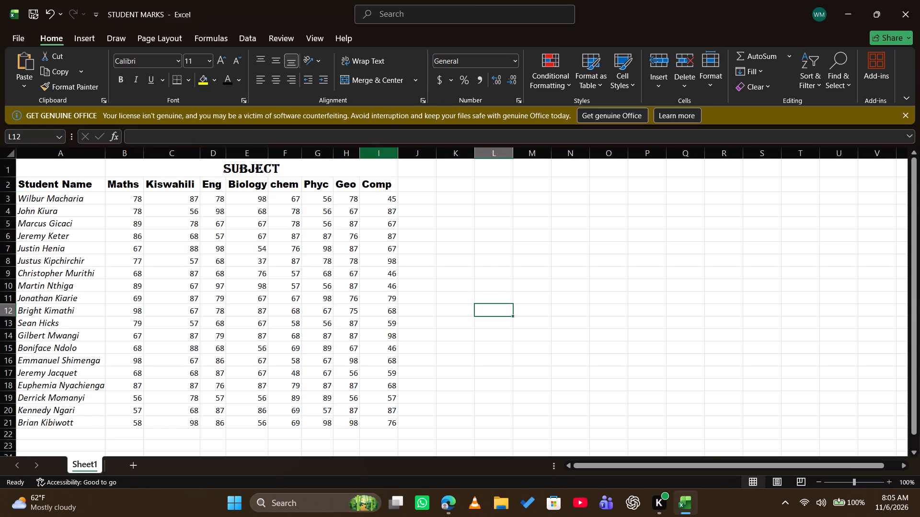
# Add the column header Totals in cell J2, beside the Comp header.
pyautogui.click(416, 186)
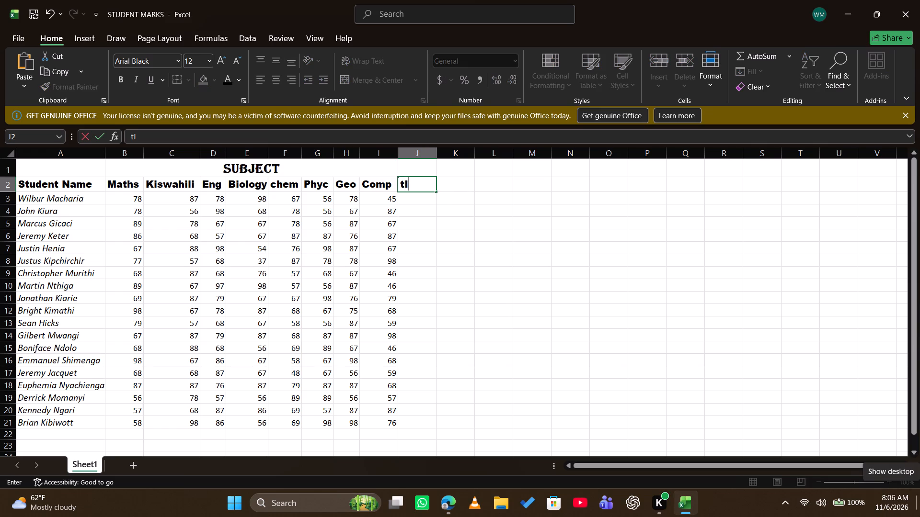
pyautogui.press('BackSpace')
pyautogui.press('BackSpace')
pyautogui.press('t')
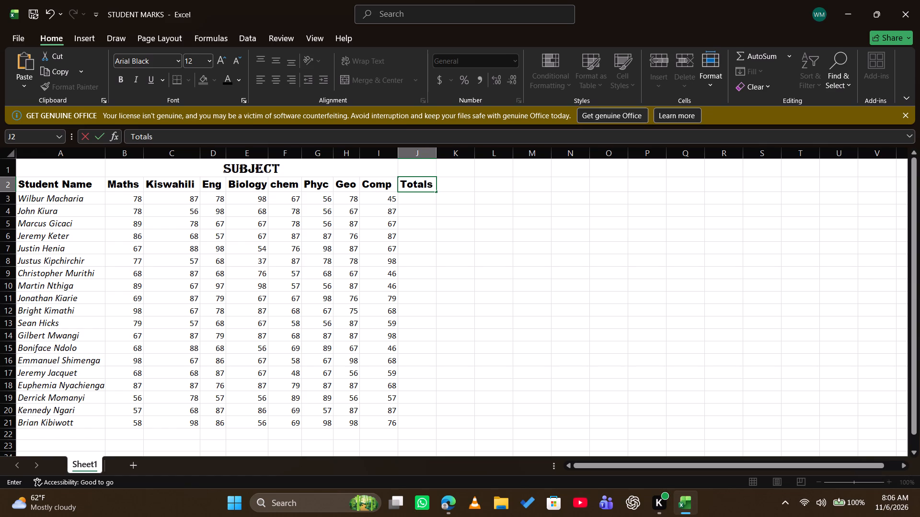
pyautogui.click(408, 204)
# Enter the formula =SUM(B3:I3) in J3 to total the first student's marks.
pyautogui.click(407, 194)
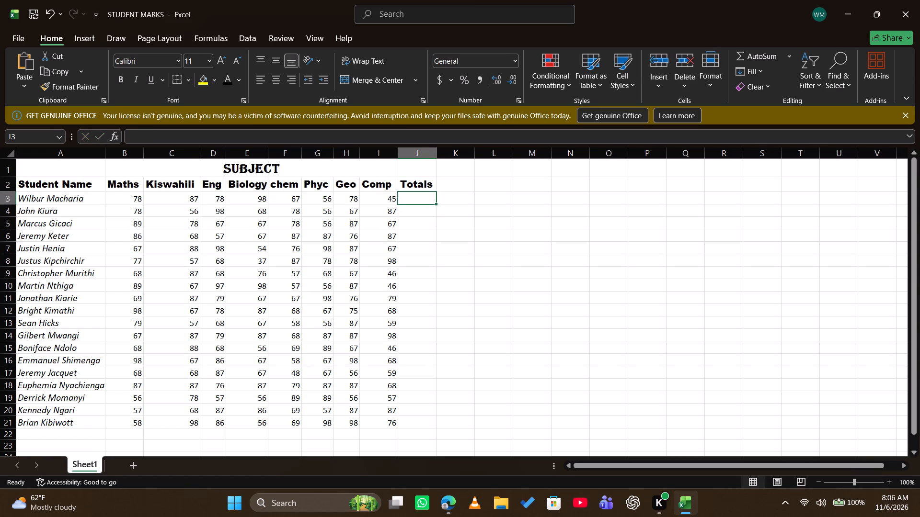
pyautogui.press('=')
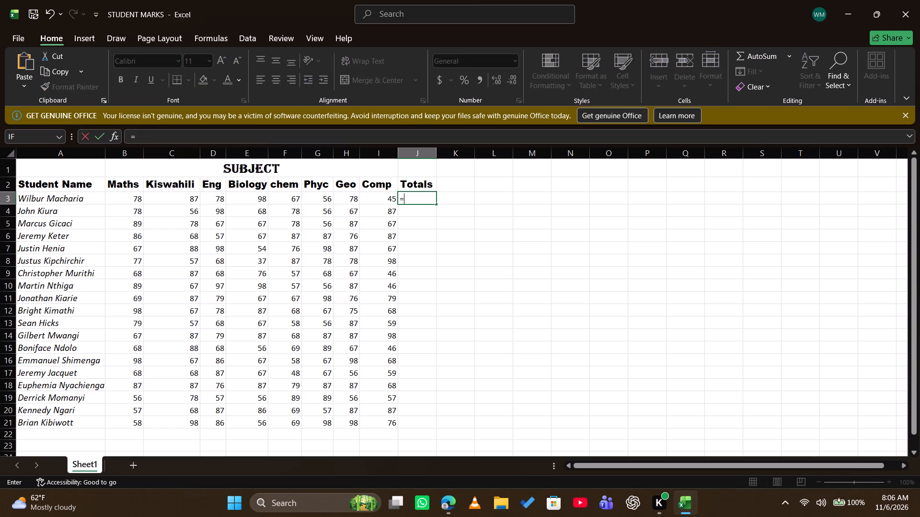
pyautogui.write('sum')
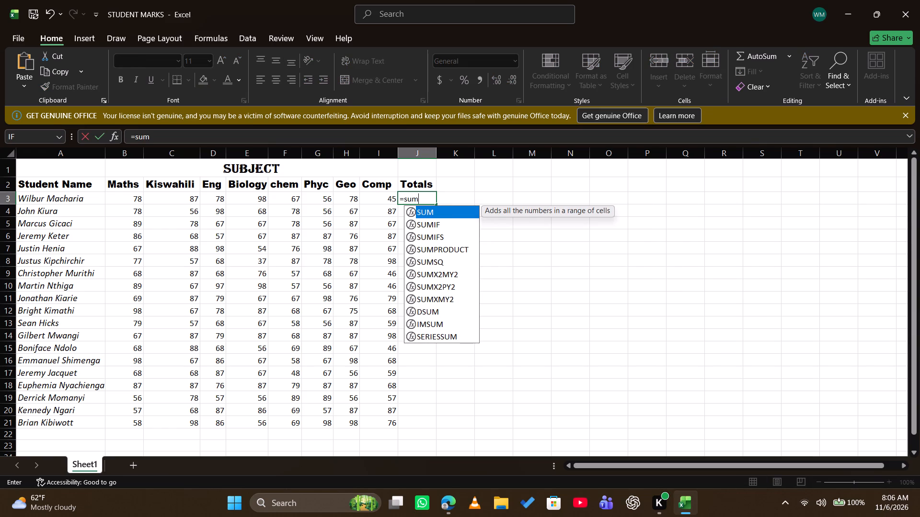
pyautogui.hotkey('shift', '(')
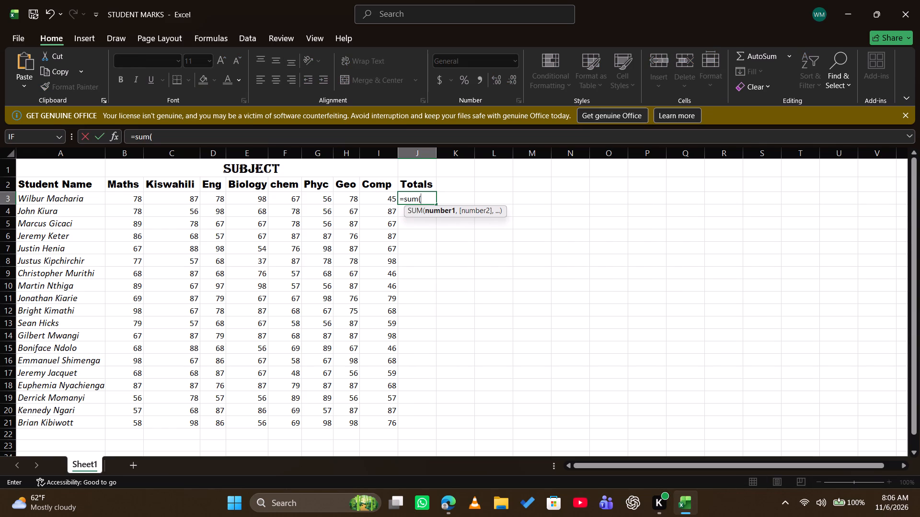
pyautogui.doubleClick(134, 199)
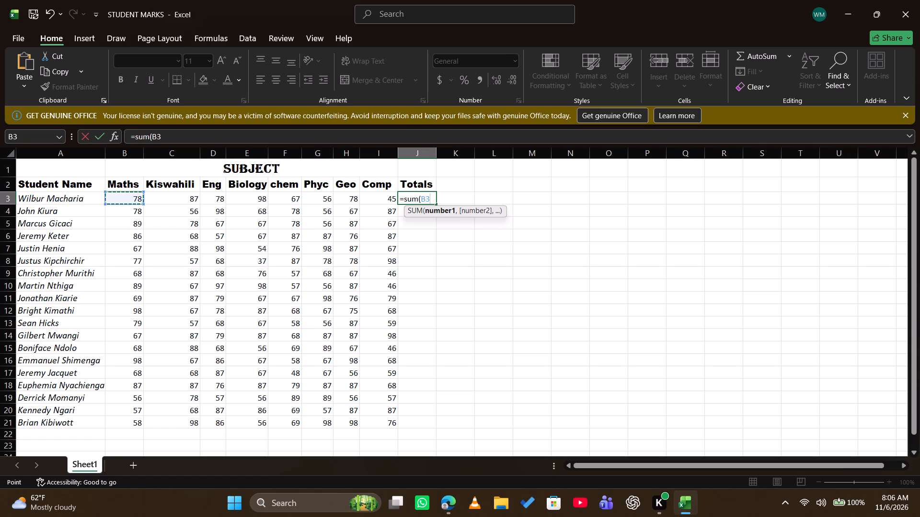
pyautogui.hotkey('shift', ':')
pyautogui.press('BackSpace')
pyautogui.press('BackSpace')
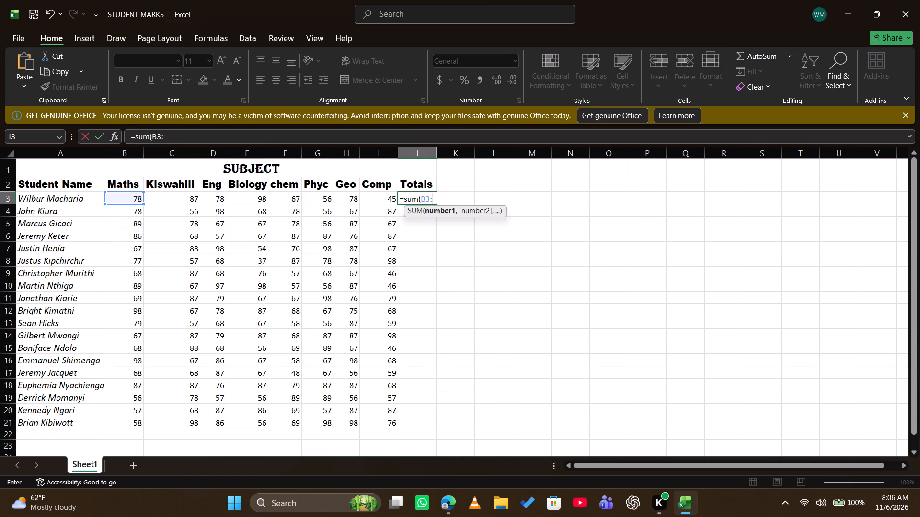
pyautogui.click(381, 202)
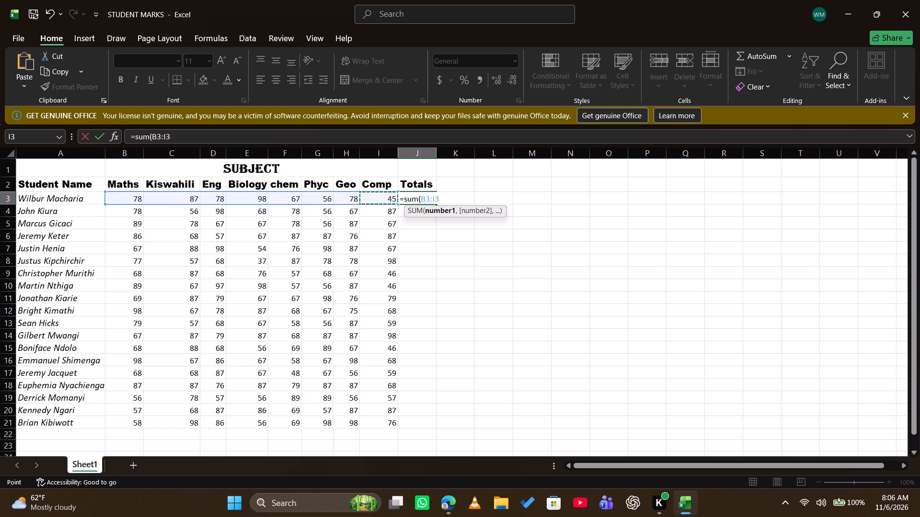
pyautogui.hotkey('shift', ')')
pyautogui.press('Return')
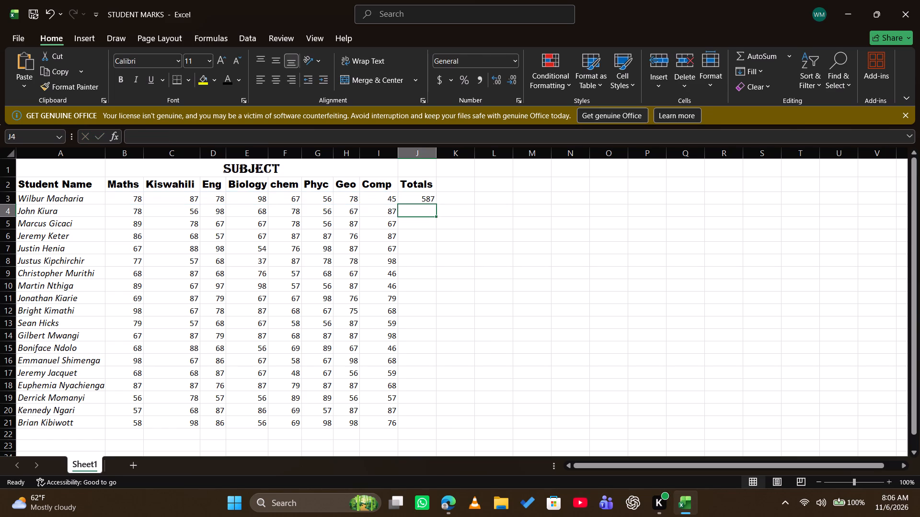
# Fill the total formula from J3 down to J21 for all the students.
pyautogui.click(416, 201)
pyautogui.moveTo(435, 204); pyautogui.dragTo(428, 424)
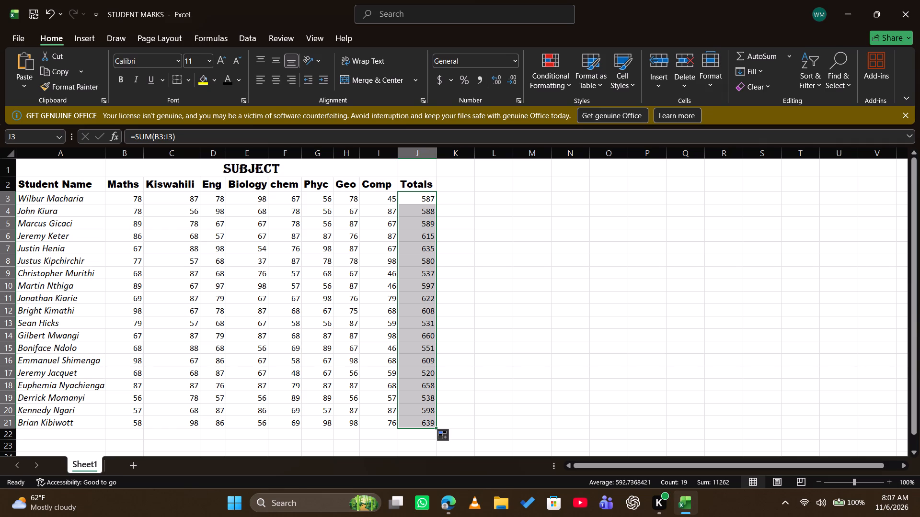
# Add the column header Grade in cell K2, beside the Totals header.
pyautogui.click(446, 184)
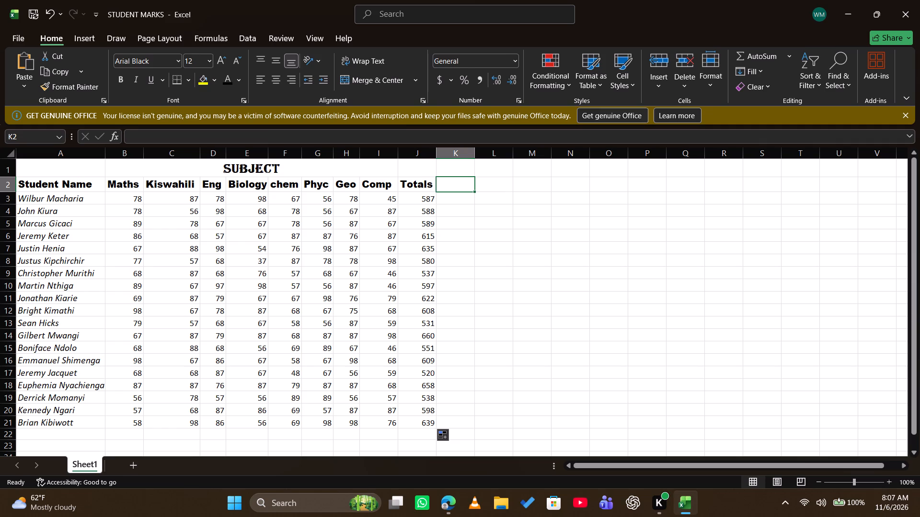
pyautogui.write('rade')
# Enter the formula =(J3/8) in K3 to divide the first student's total by the eight subjects.
pyautogui.click(452, 199)
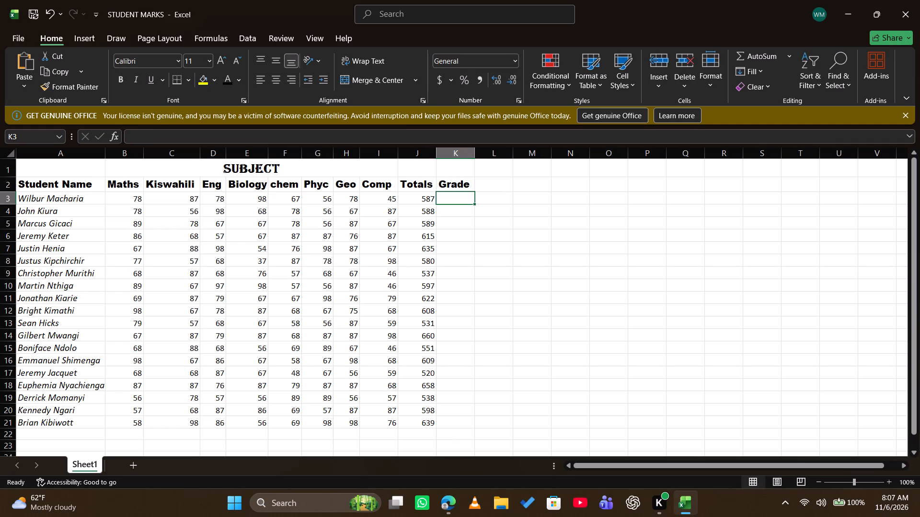
pyautogui.press('=')
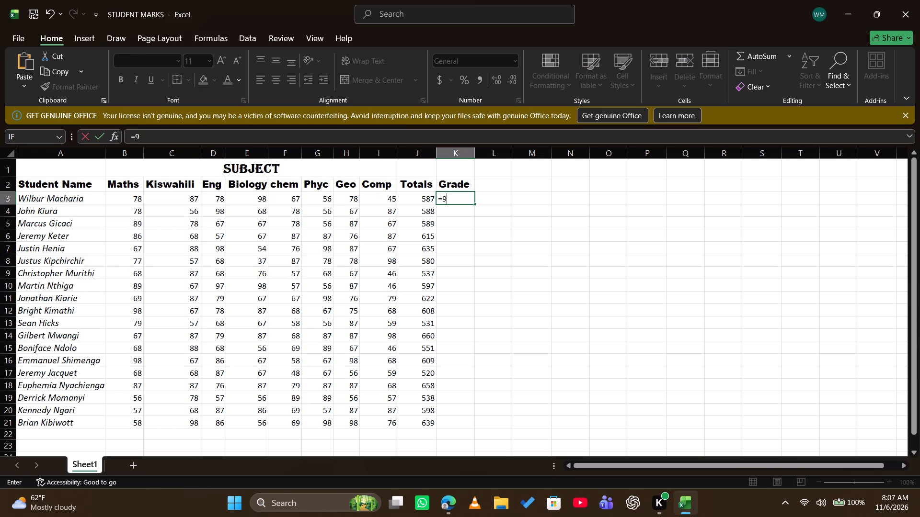
pyautogui.press('BackSpace')
pyautogui.hotkey('shift', '(')
pyautogui.doubleClick(430, 199)
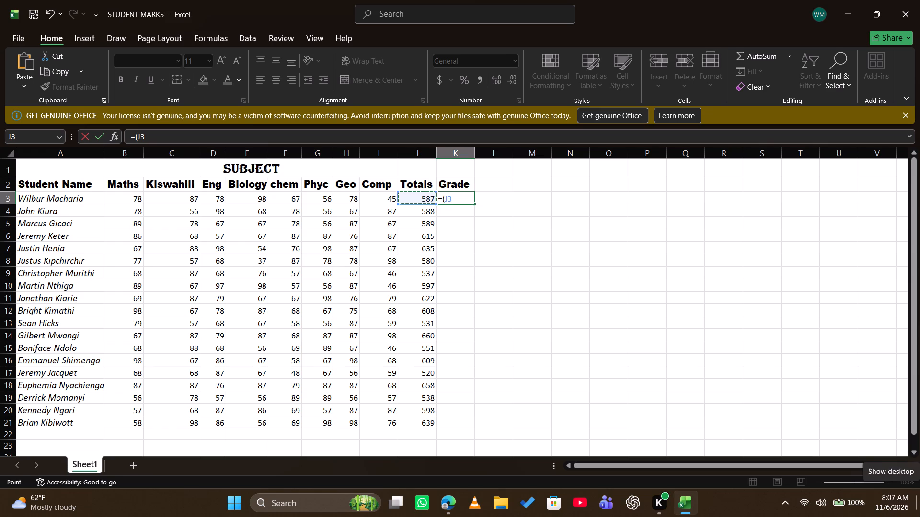
pyautogui.hotkey('shift', '?')
pyautogui.press('BackSpace')
pyautogui.press('/')
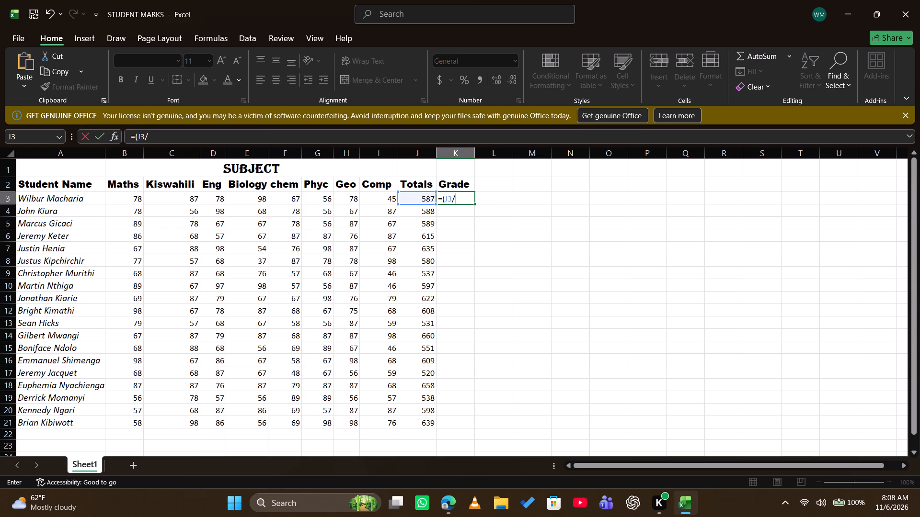
pyautogui.press('8')
pyautogui.hotkey('shift', ')')
pyautogui.press('Return')
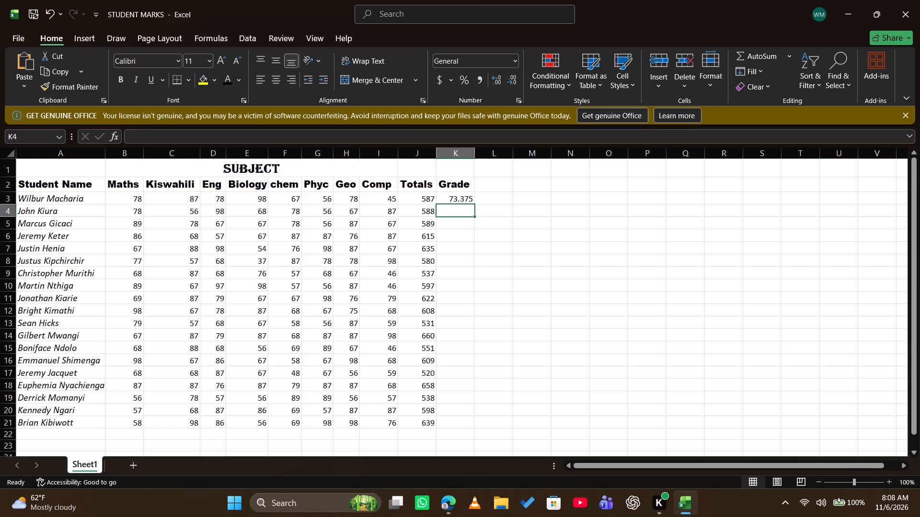
# Lock the column reference in the first student's Grade formula in K3, making it =($J3/8).
pyautogui.click(448, 199)
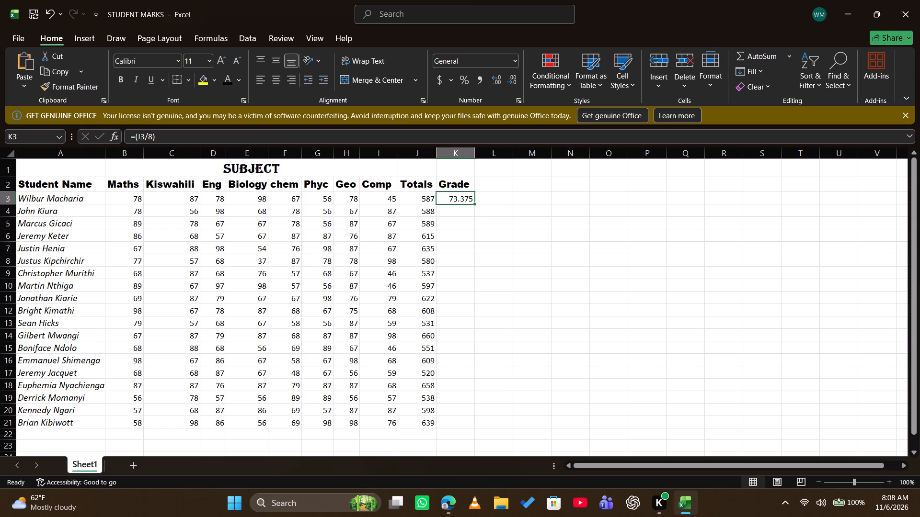
pyautogui.click(136, 138)
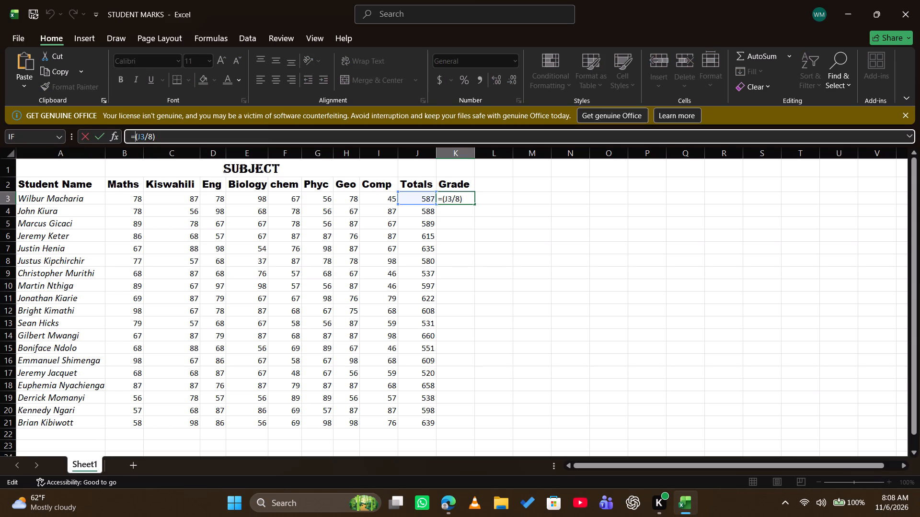
pyautogui.click(138, 138)
pyautogui.hotkey('shift', '$')
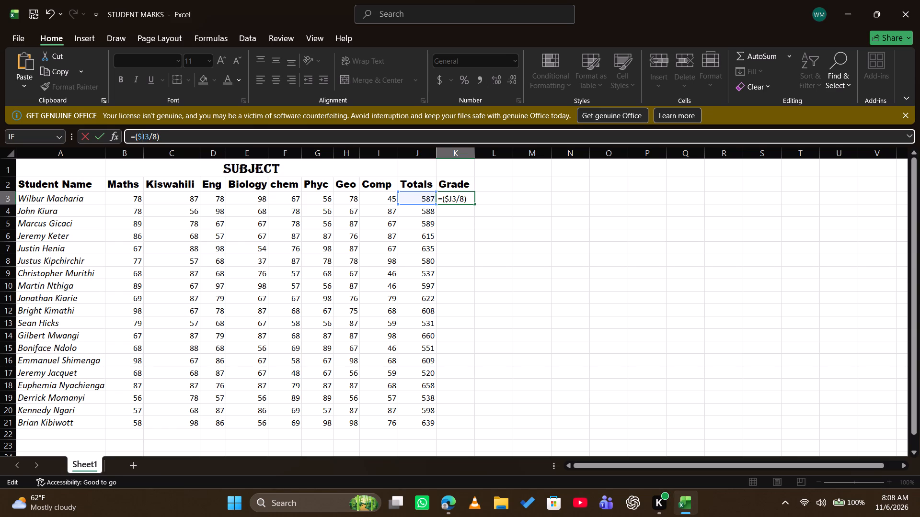
pyautogui.press('Return')
# Fill the Grade formula from K3 down to K21 for all the students.
pyautogui.click(455, 199)
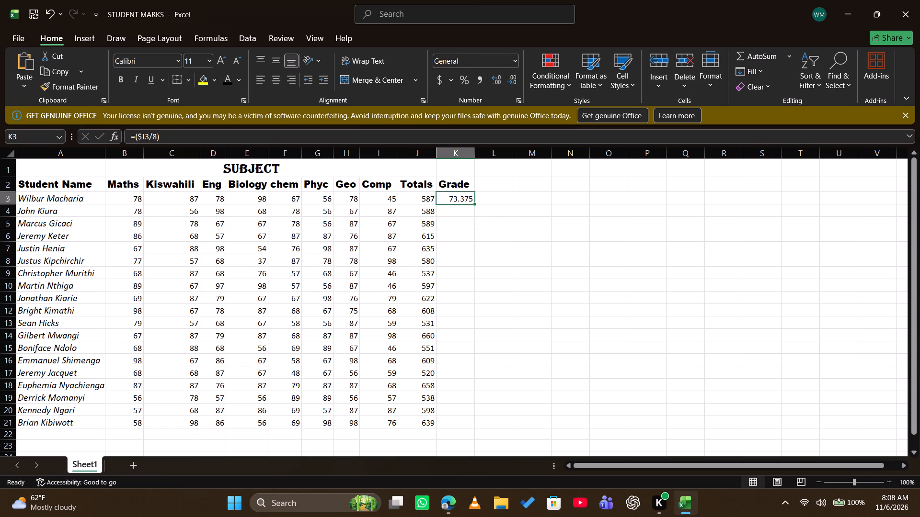
pyautogui.moveTo(474, 205); pyautogui.dragTo(474, 228)
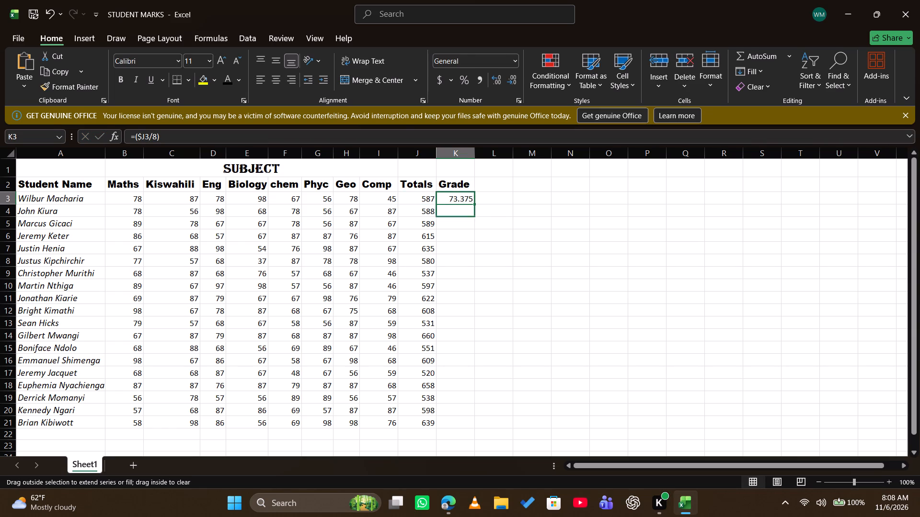
pyautogui.moveTo(474, 228); pyautogui.dragTo(483, 432)
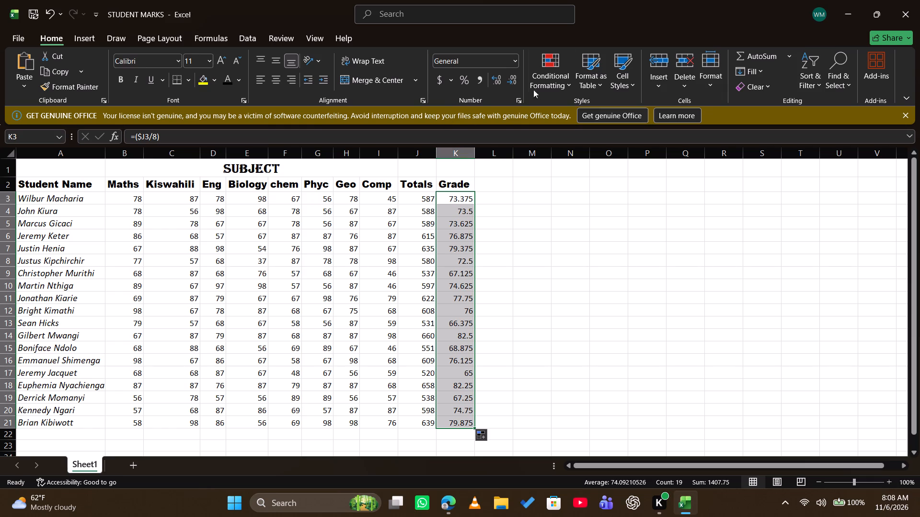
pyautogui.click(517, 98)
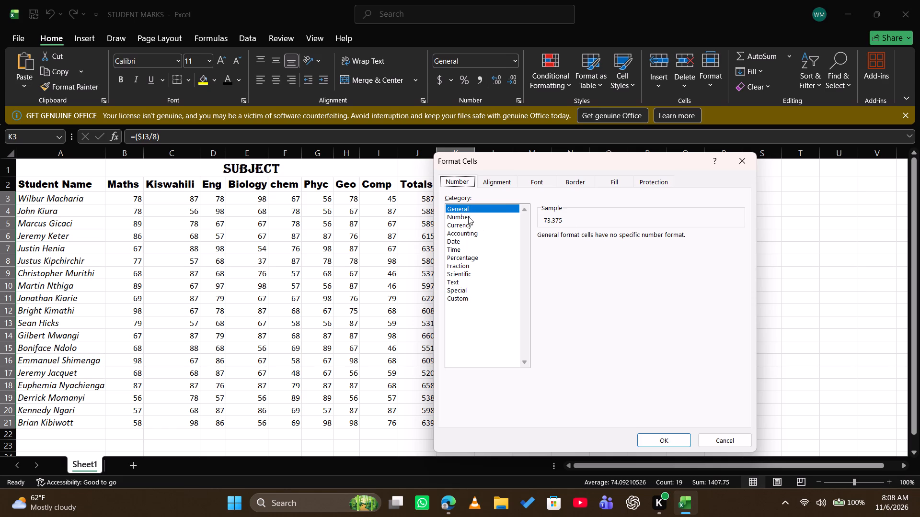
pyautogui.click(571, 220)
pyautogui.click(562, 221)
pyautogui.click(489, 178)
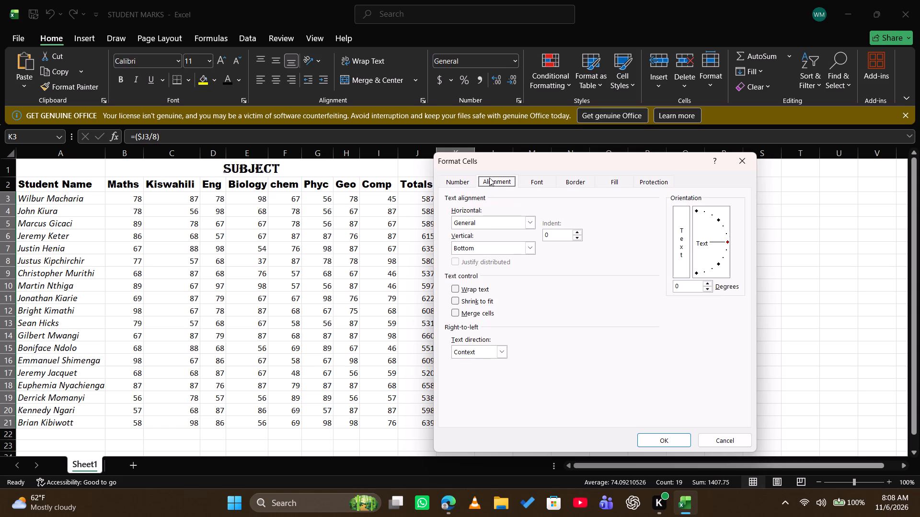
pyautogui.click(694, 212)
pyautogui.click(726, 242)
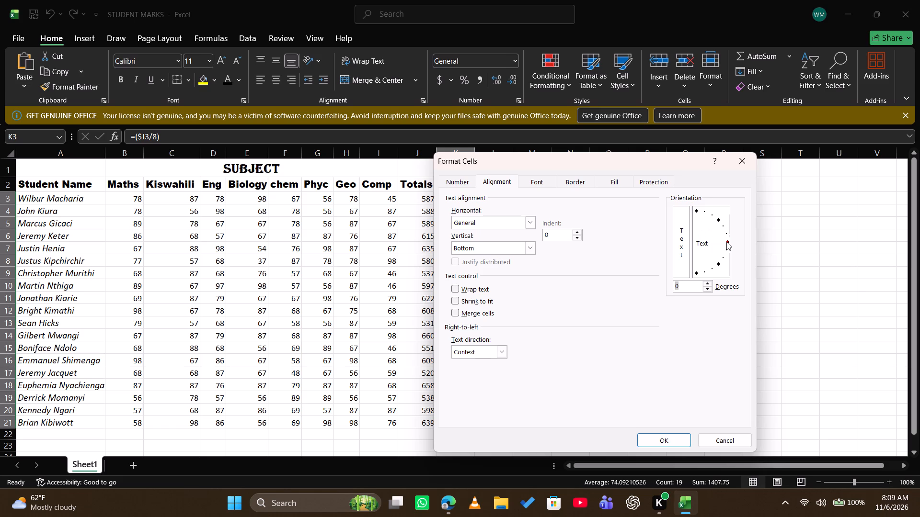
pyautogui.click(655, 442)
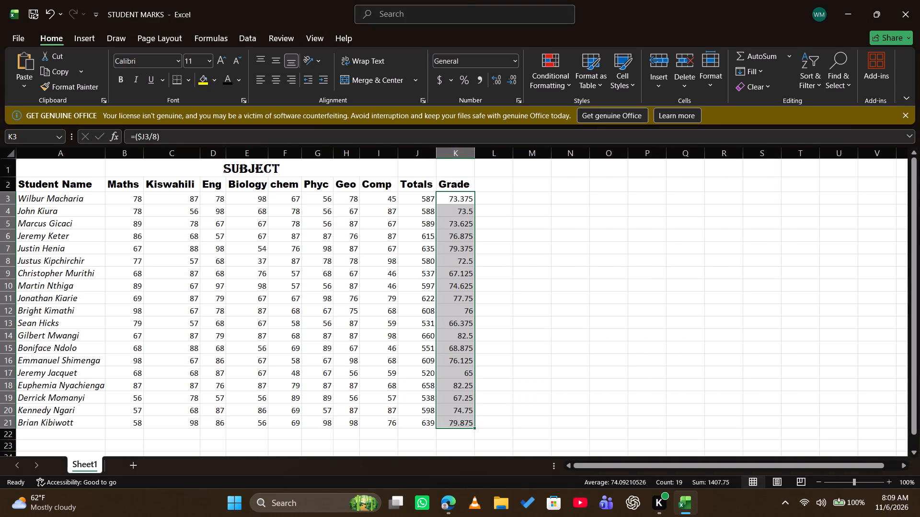
# Format the Grade values in K3:K21 as Number with 3 decimal places.
pyautogui.click(523, 101)
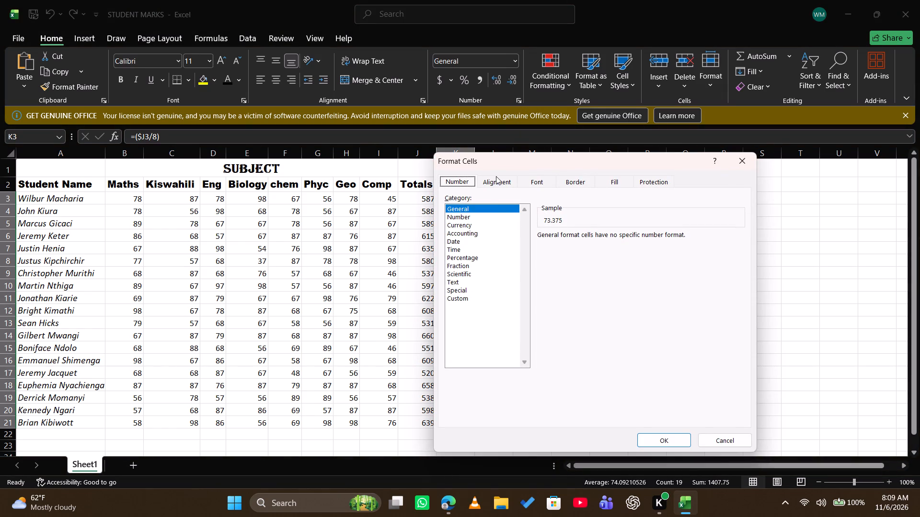
pyautogui.click(532, 185)
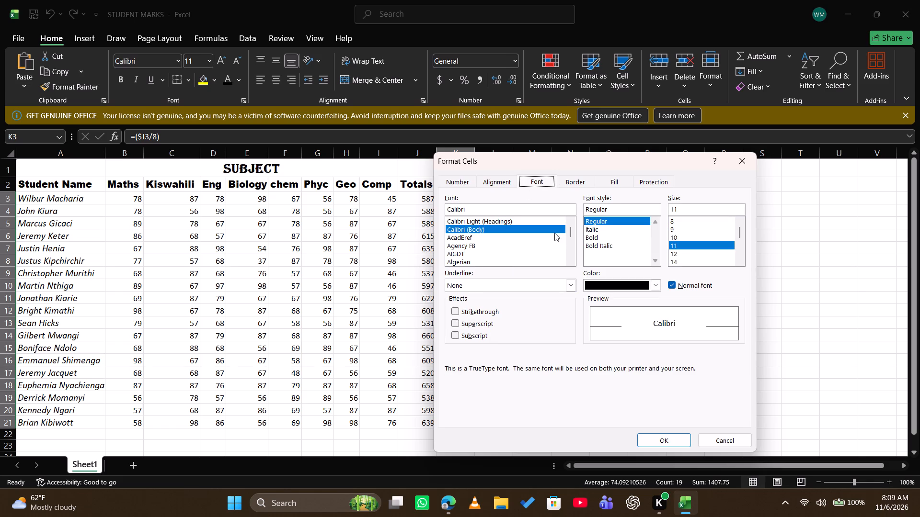
pyautogui.click(574, 182)
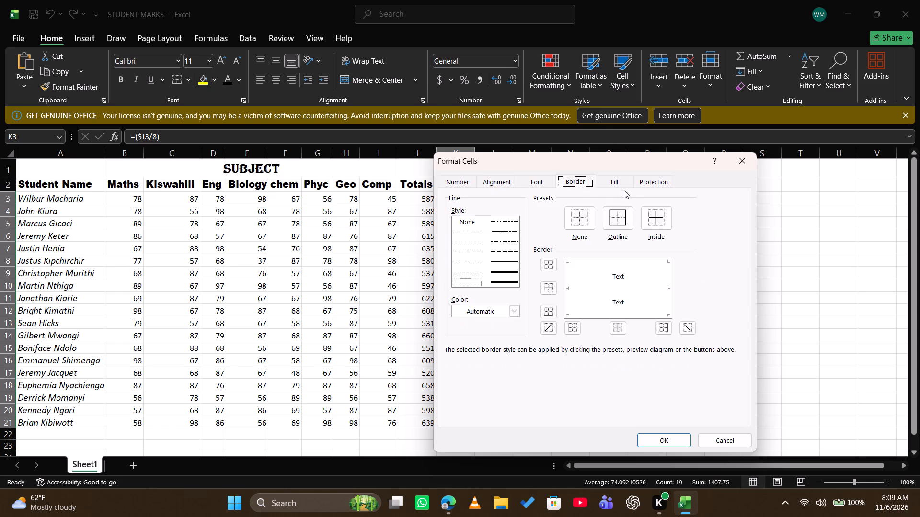
pyautogui.click(617, 182)
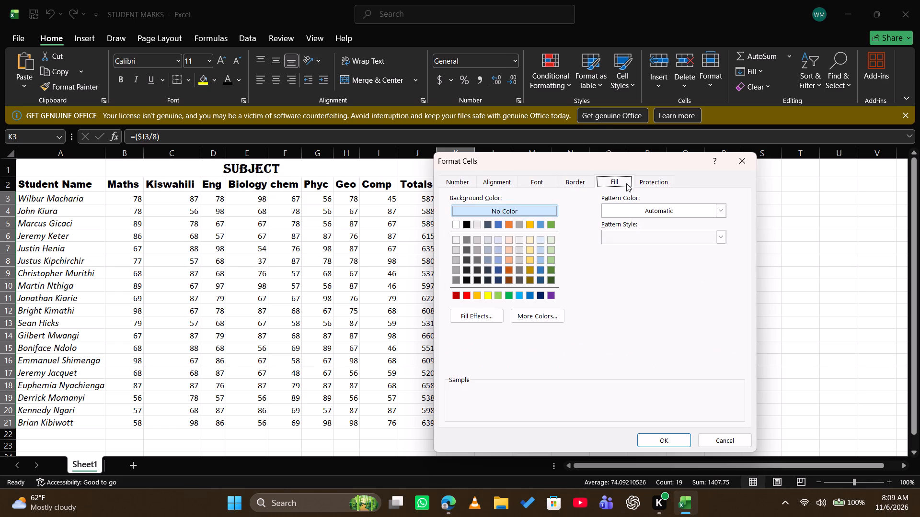
pyautogui.click(644, 179)
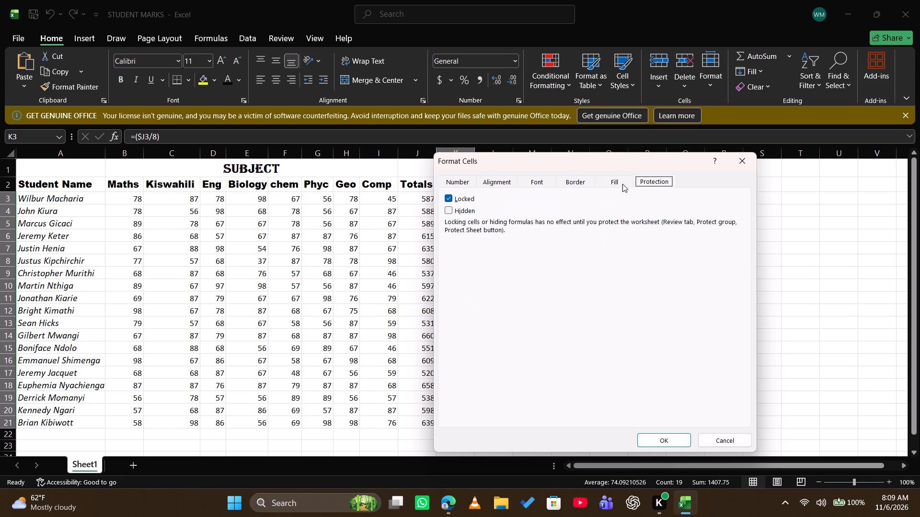
pyautogui.click(622, 184)
pyautogui.click(462, 181)
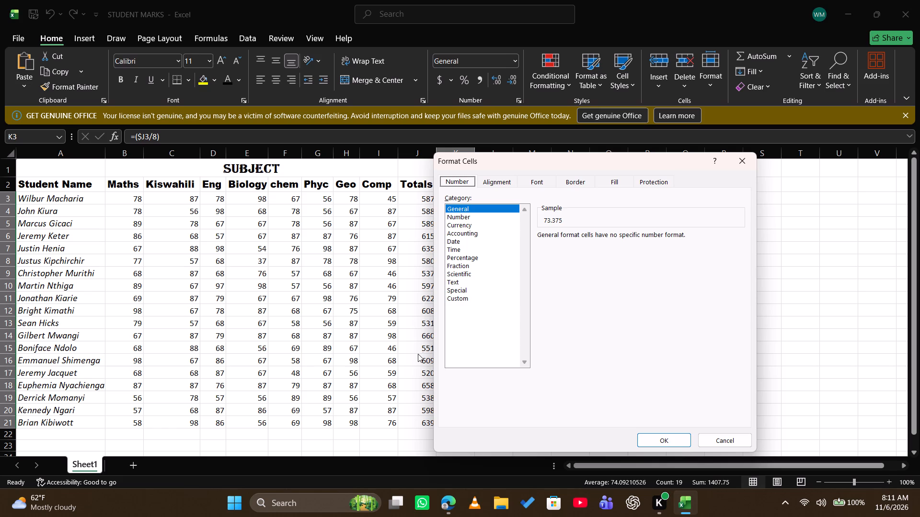
pyautogui.click(482, 217)
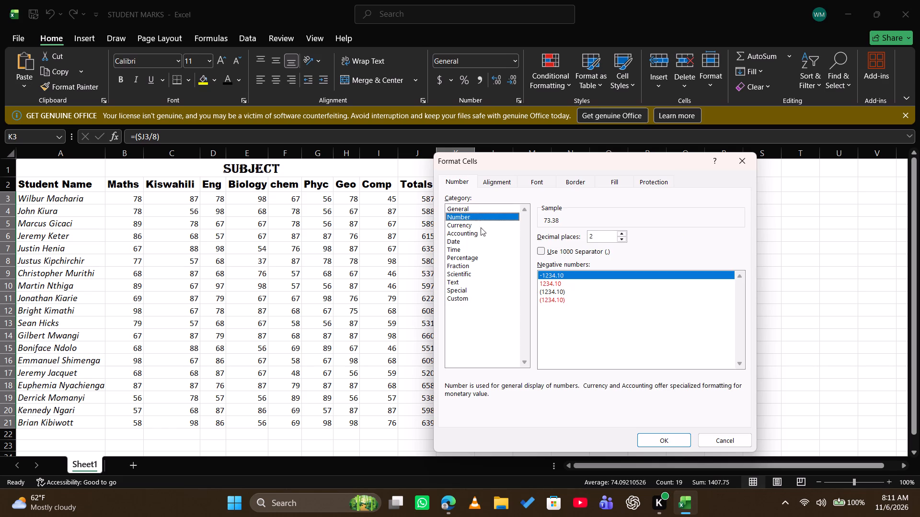
pyautogui.click(623, 233)
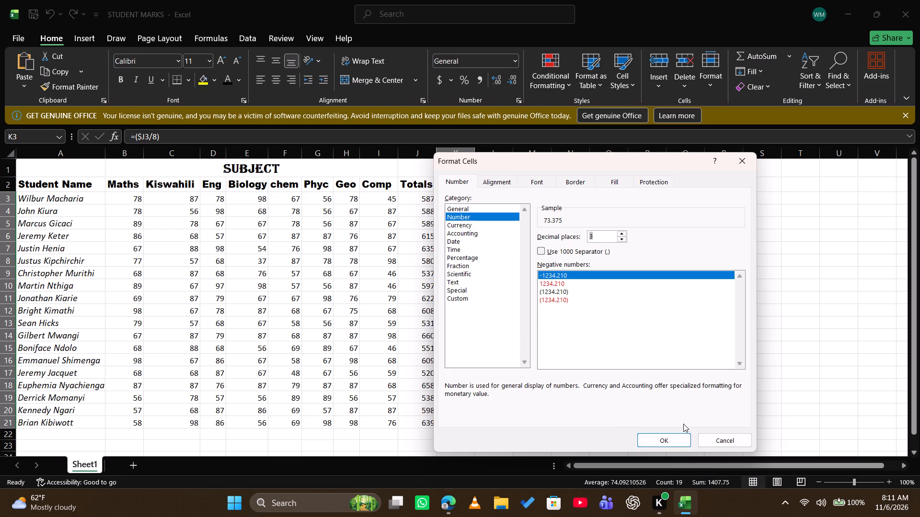
pyautogui.click(669, 440)
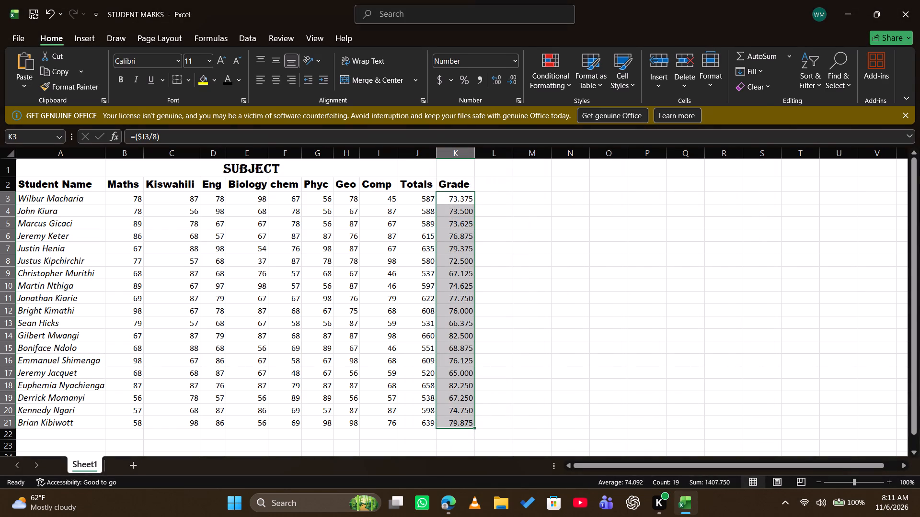
# Set the number format of the Grade values in K3:K21 to 1 decimal place.
pyautogui.click(517, 102)
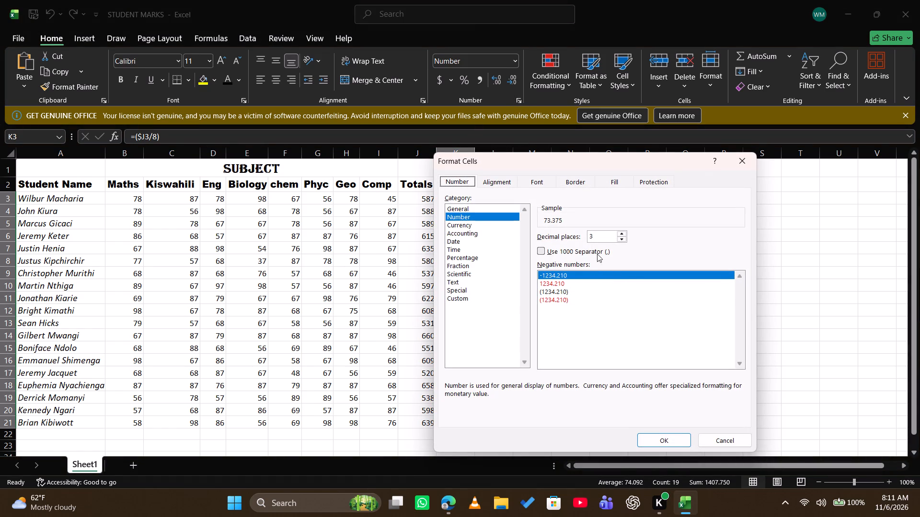
pyautogui.click(622, 232)
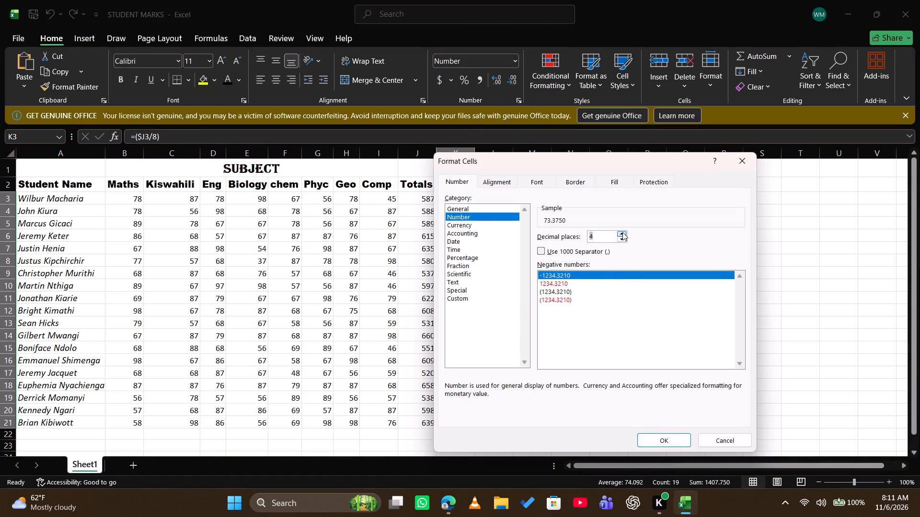
pyautogui.click(624, 241)
pyautogui.click(624, 241)
pyautogui.click(624, 241)
pyautogui.click(672, 439)
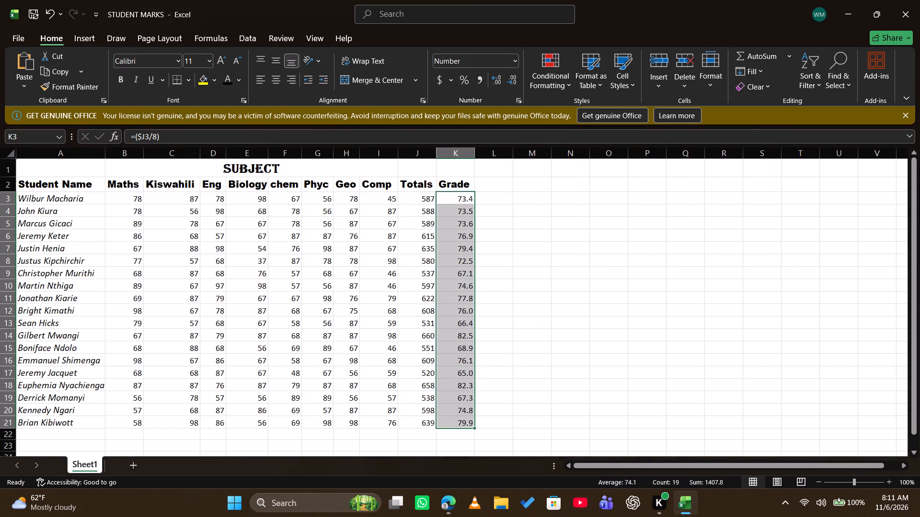
# Enter the column heading Final Grade in cell L2, next to the Grade heading.
pyautogui.click(482, 185)
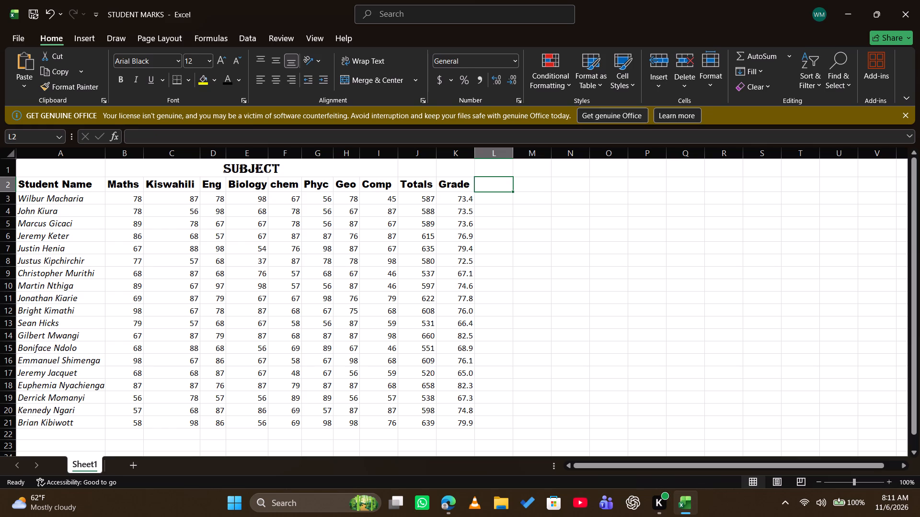
pyautogui.press('r')
pyautogui.press('BackSpace')
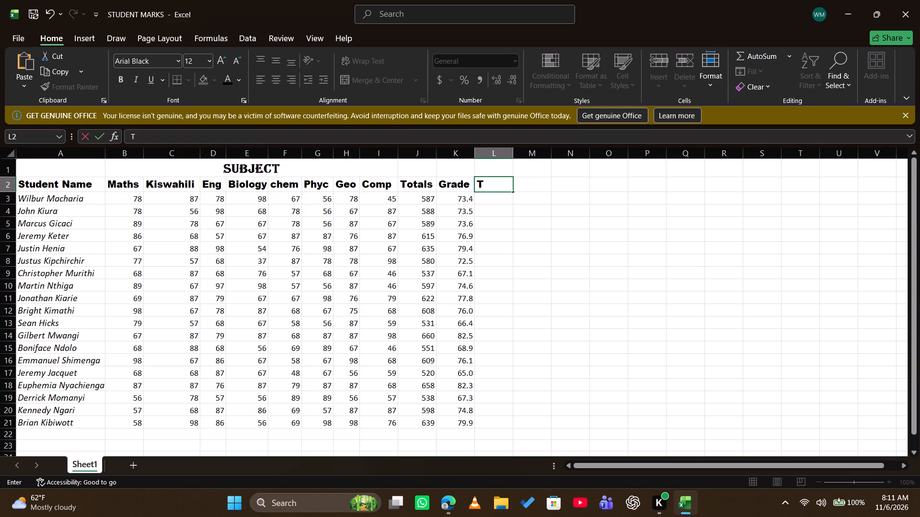
pyautogui.press('BackSpace')
pyautogui.press('f')
pyautogui.press('BackSpace')
pyautogui.press('BackSpace')
pyautogui.write('na;')
pyautogui.press('BackSpace')
pyautogui.write('l')
pyautogui.press('space')
pyautogui.write('rda')
pyautogui.press('BackSpace')
pyautogui.press('BackSpace')
pyautogui.write('ade')
pyautogui.press('Return')
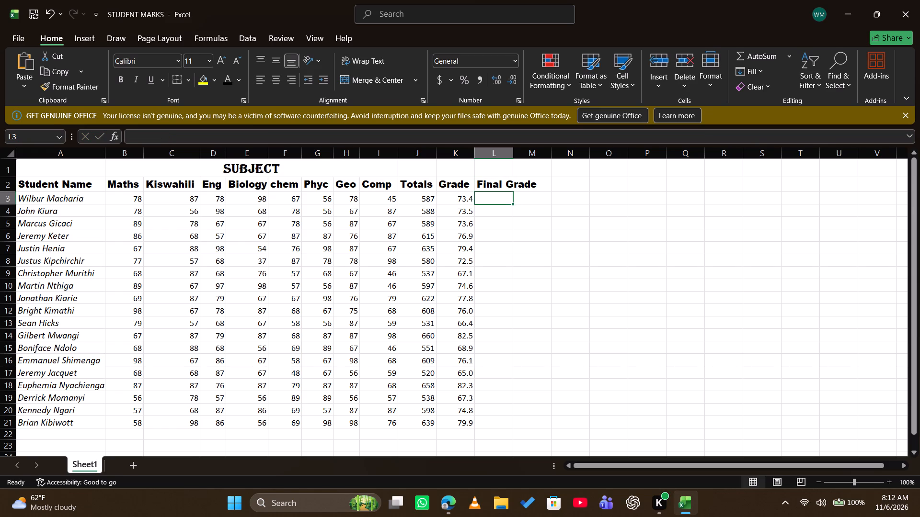
# Widen column L to a width of about 14 to fit the Final Grade heading.
pyautogui.click(491, 181)
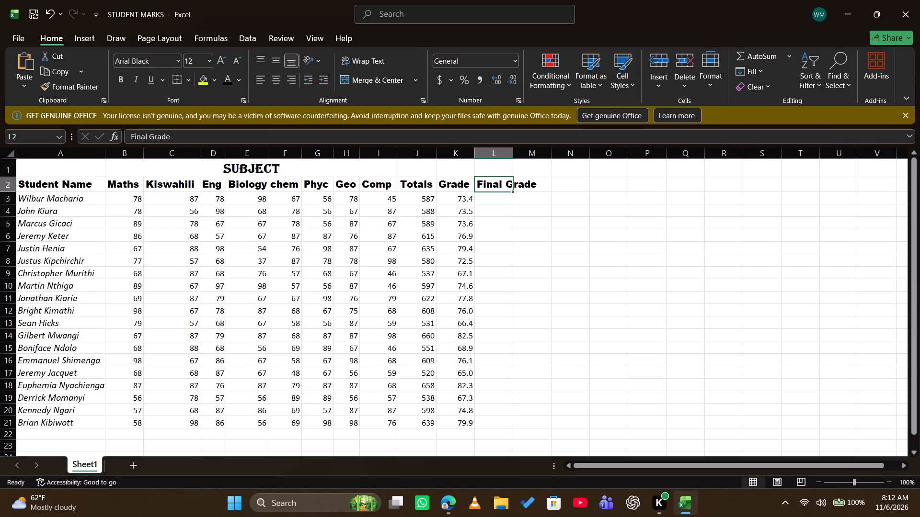
pyautogui.moveTo(514, 156); pyautogui.dragTo(540, 150)
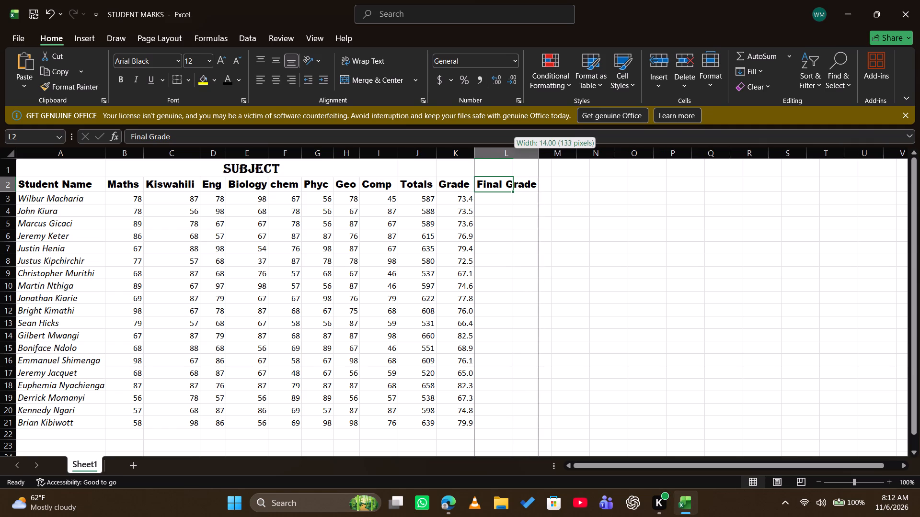
pyautogui.moveTo(540, 150); pyautogui.dragTo(540, 151)
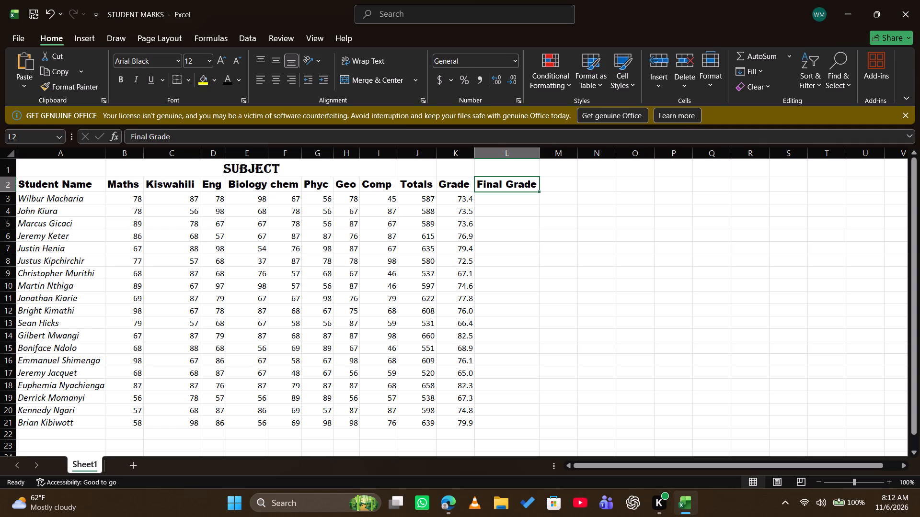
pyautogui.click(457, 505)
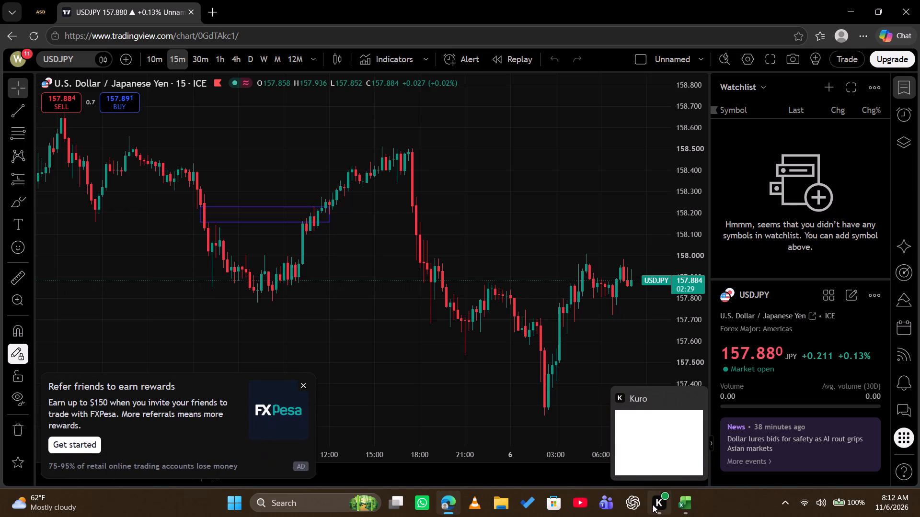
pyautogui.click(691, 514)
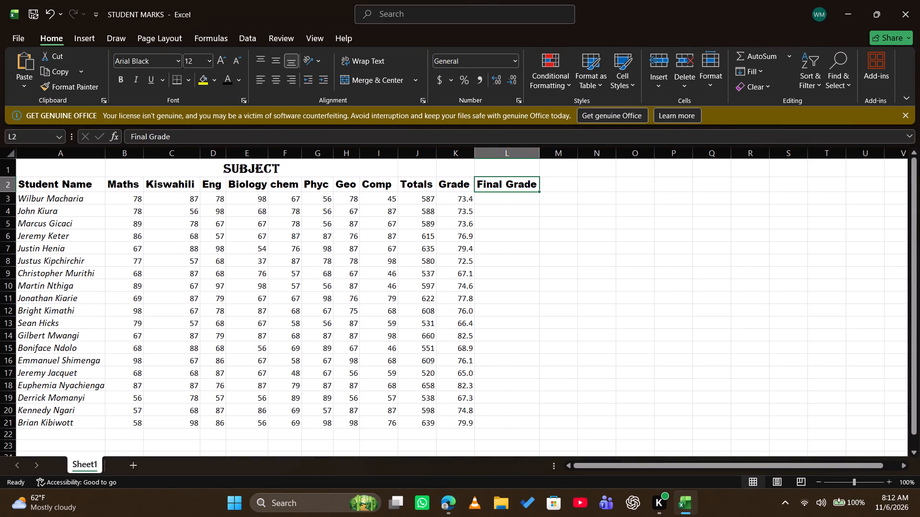
# Select cell L3, the first student's cell in the Final Grade column.
pyautogui.click(515, 203)
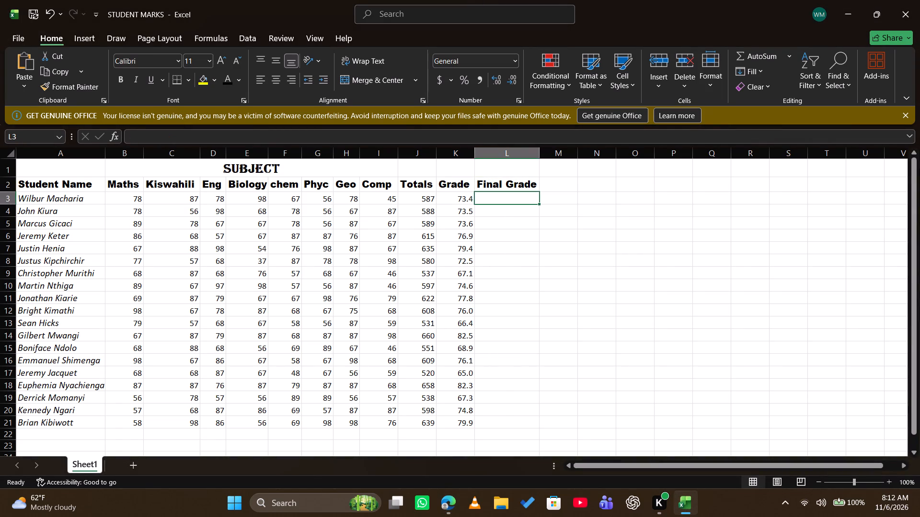
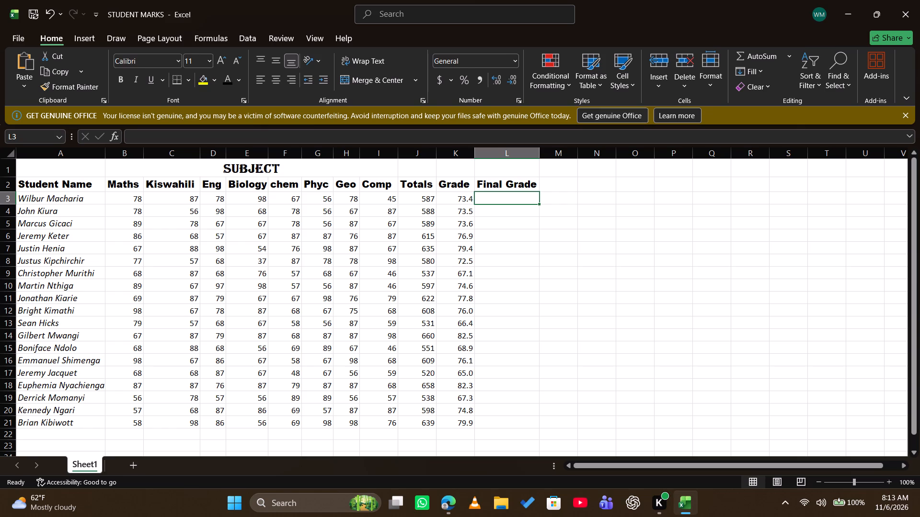
# Select cell L7, the fifth student's cell in the Final Grade column.
pyautogui.click(495, 246)
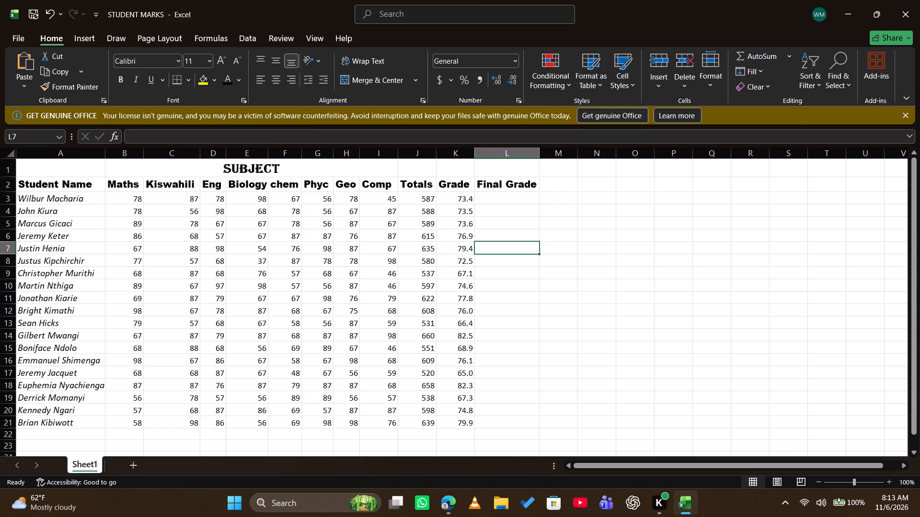
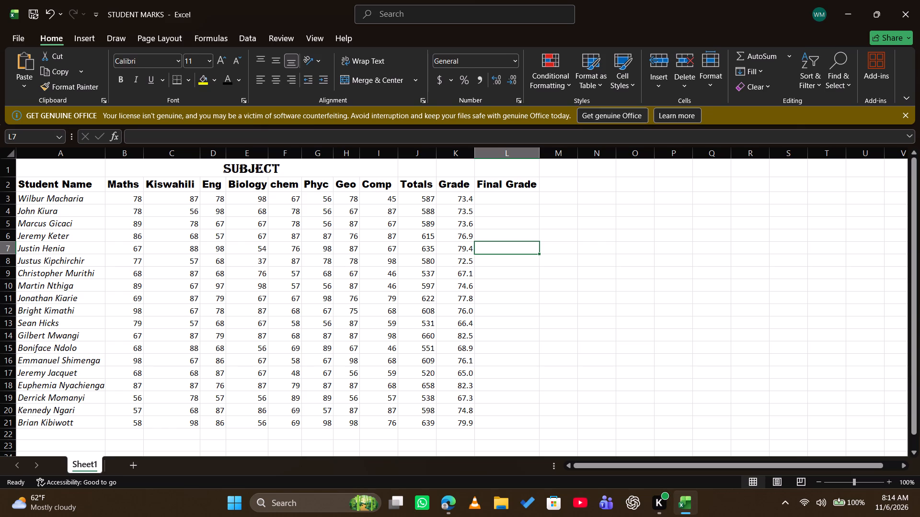
# Start a formula in cell L3, the first student's cell in the Final Grade column, beginning with =(.
pyautogui.click(498, 199)
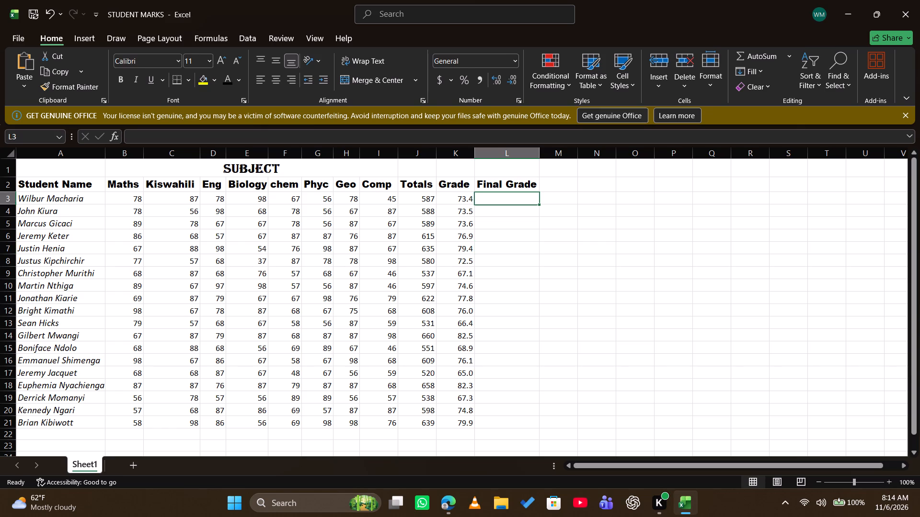
pyautogui.press('=')
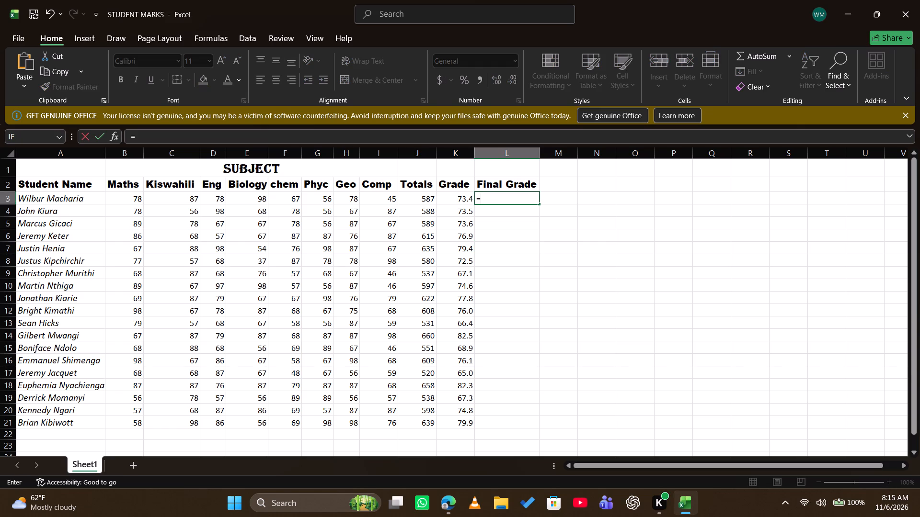
pyautogui.hotkey('shift', '(')
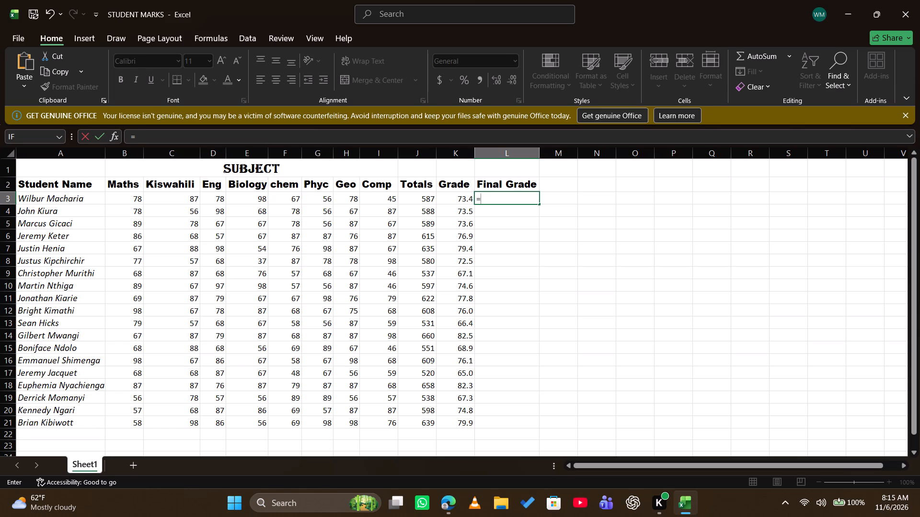
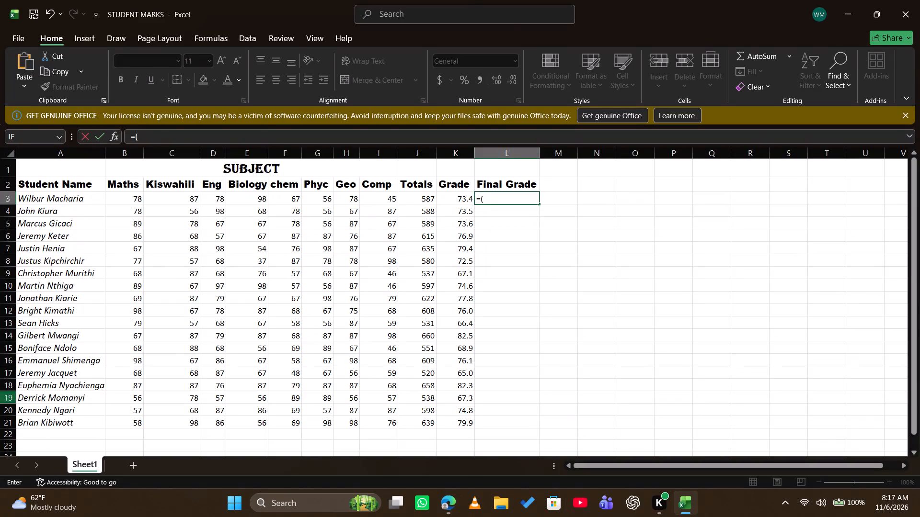
# Restart the Final Grade formula in L3 with the IF function, referencing the first student's Grade cell as =IF($K3.
pyautogui.click(708, 459)
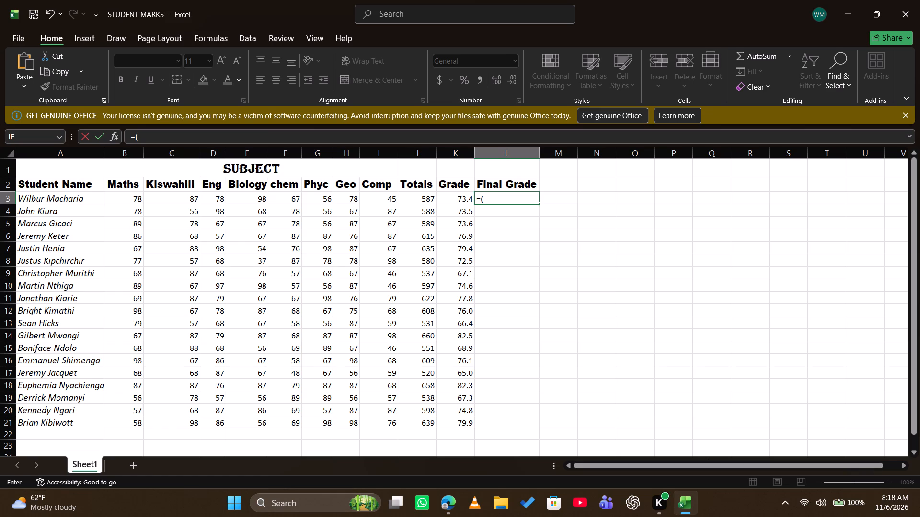
pyautogui.press('BackSpace')
pyautogui.write('if')
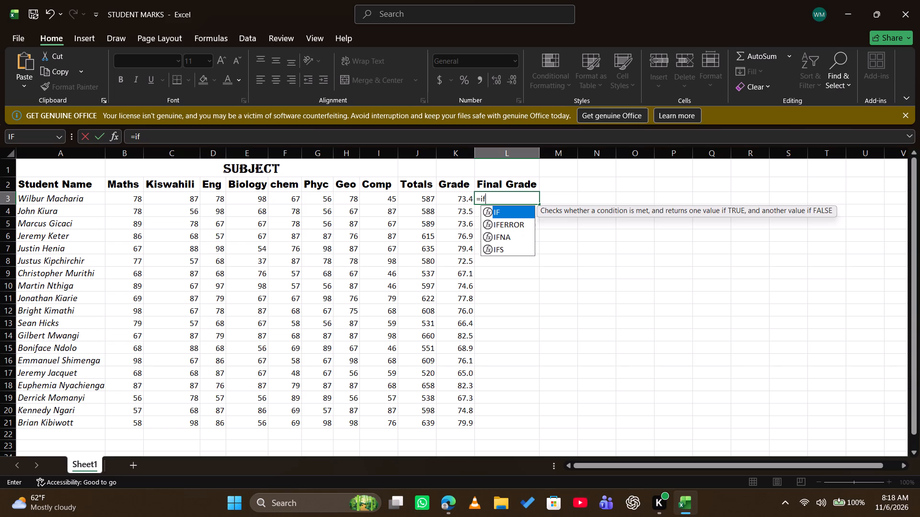
pyautogui.press('BackSpace')
pyautogui.press('BackSpace')
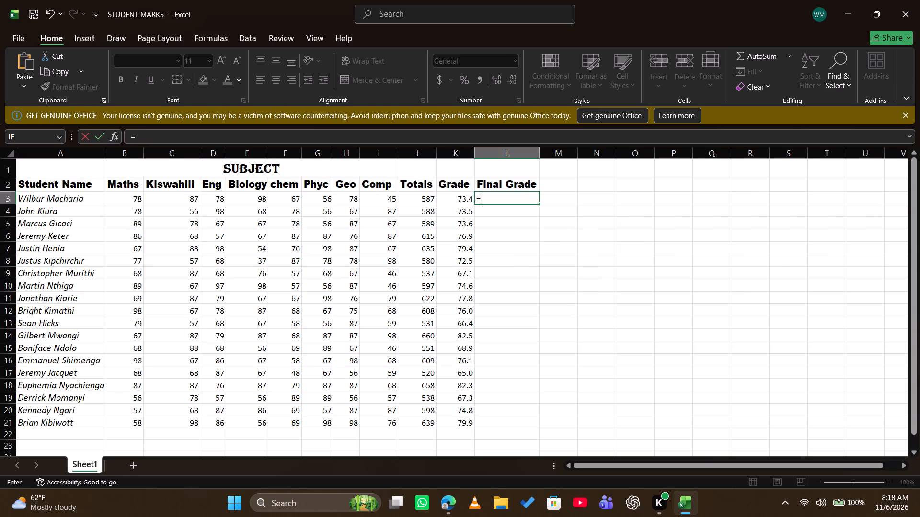
pyautogui.press('i')
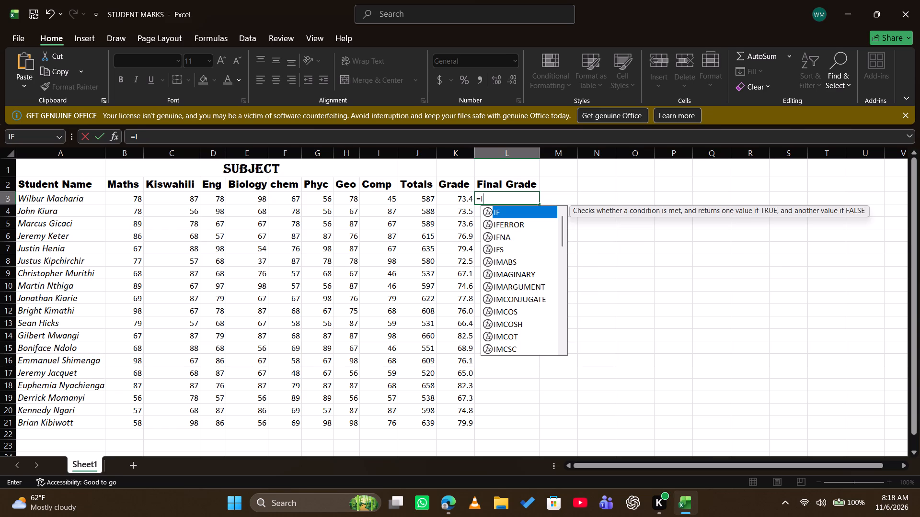
pyautogui.doubleClick(518, 216)
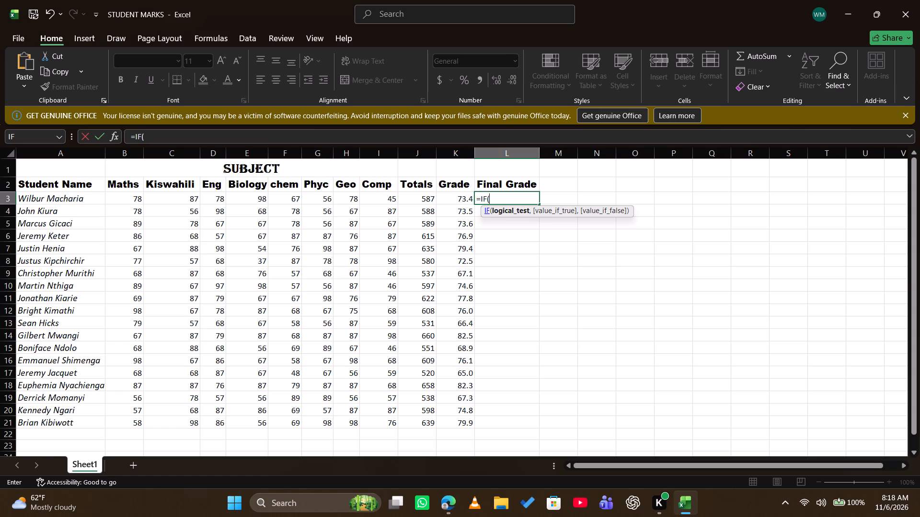
pyautogui.write('$K')
pyautogui.press('3')
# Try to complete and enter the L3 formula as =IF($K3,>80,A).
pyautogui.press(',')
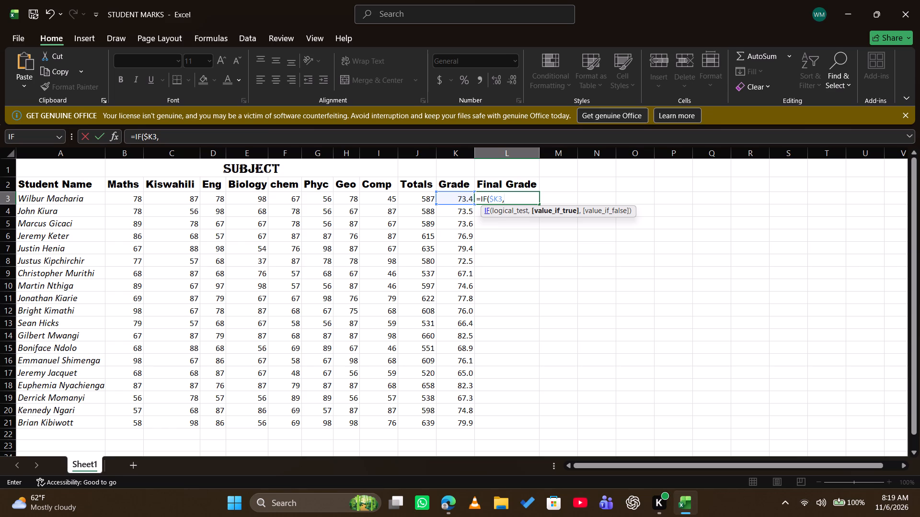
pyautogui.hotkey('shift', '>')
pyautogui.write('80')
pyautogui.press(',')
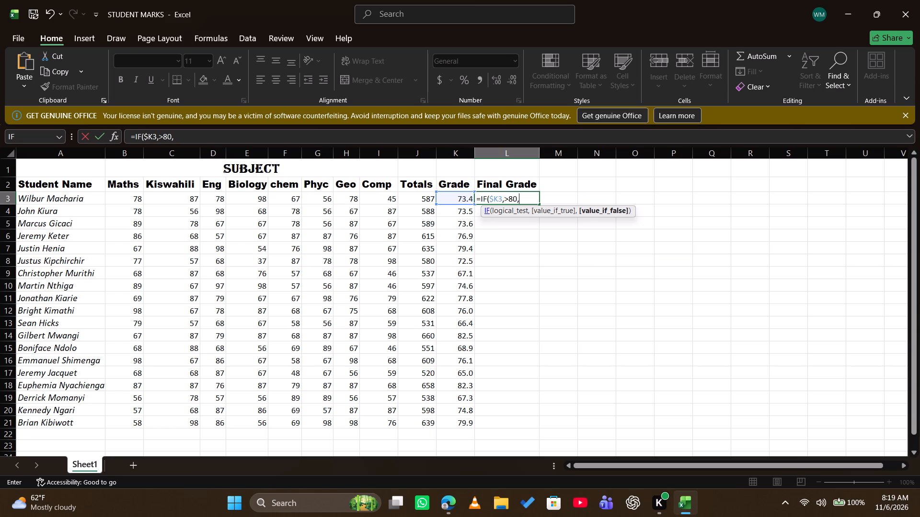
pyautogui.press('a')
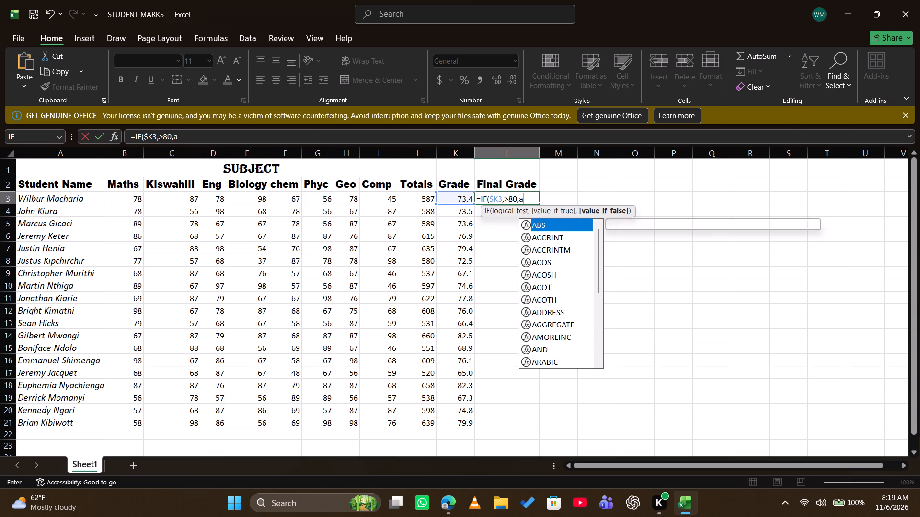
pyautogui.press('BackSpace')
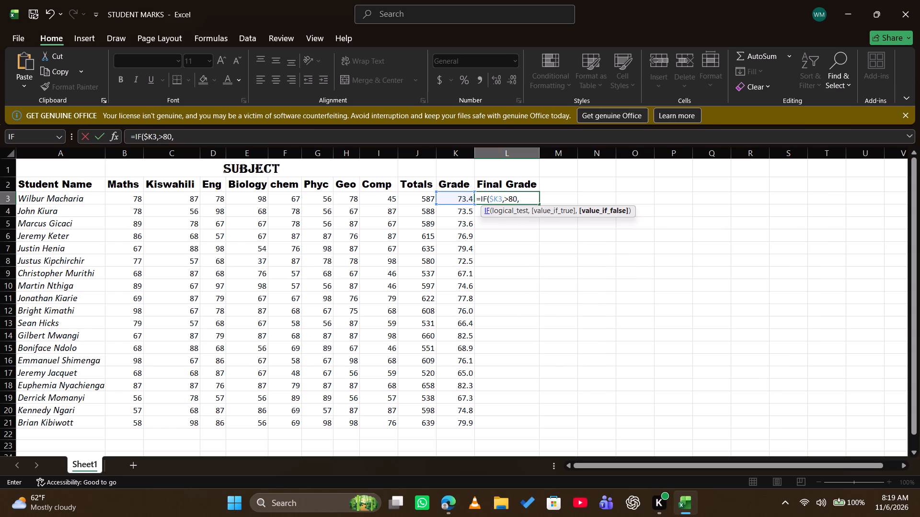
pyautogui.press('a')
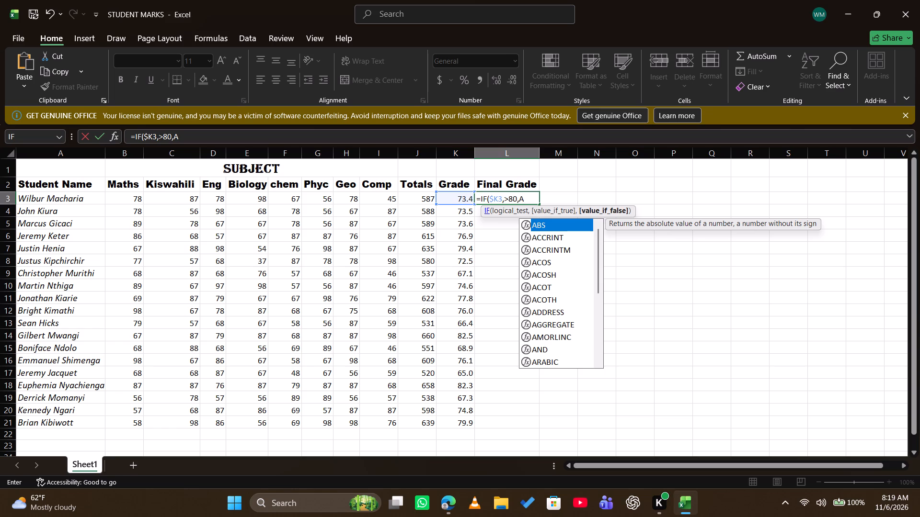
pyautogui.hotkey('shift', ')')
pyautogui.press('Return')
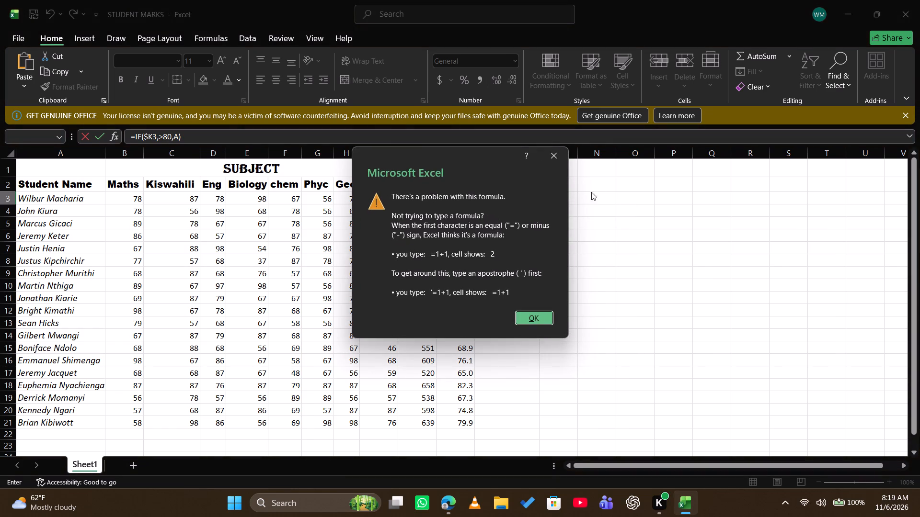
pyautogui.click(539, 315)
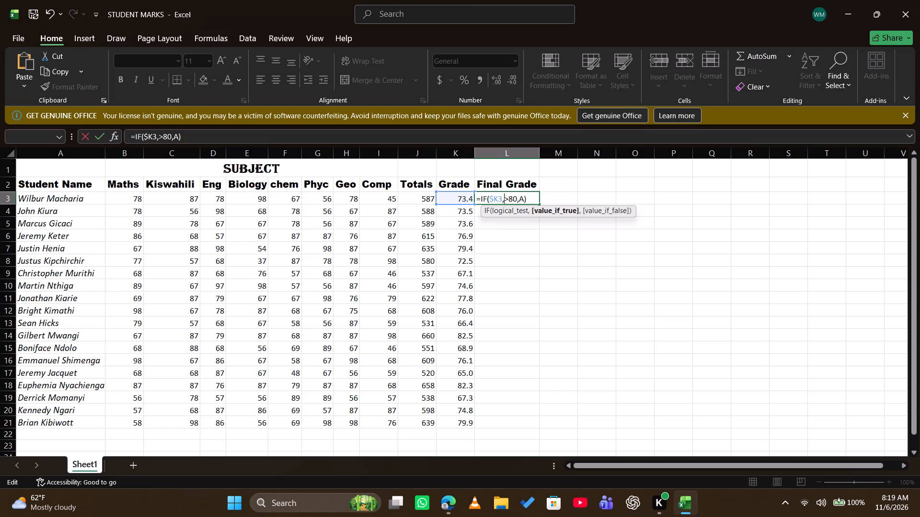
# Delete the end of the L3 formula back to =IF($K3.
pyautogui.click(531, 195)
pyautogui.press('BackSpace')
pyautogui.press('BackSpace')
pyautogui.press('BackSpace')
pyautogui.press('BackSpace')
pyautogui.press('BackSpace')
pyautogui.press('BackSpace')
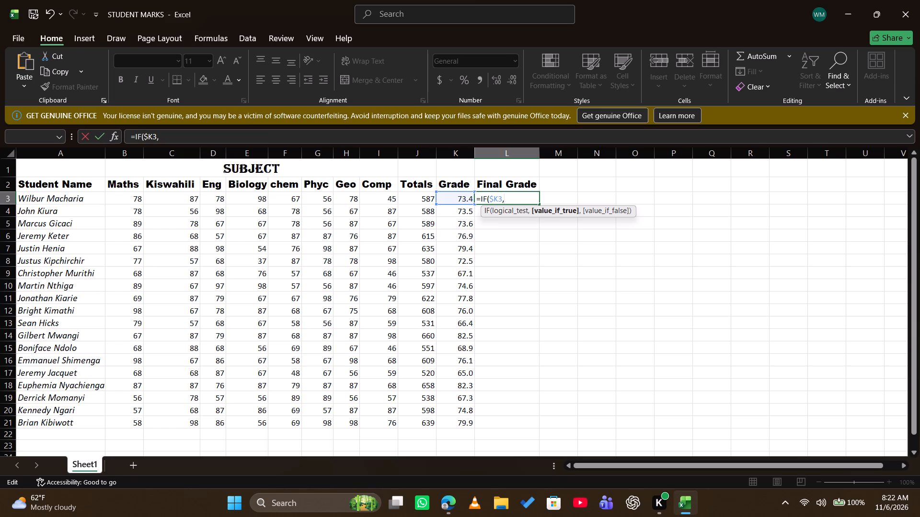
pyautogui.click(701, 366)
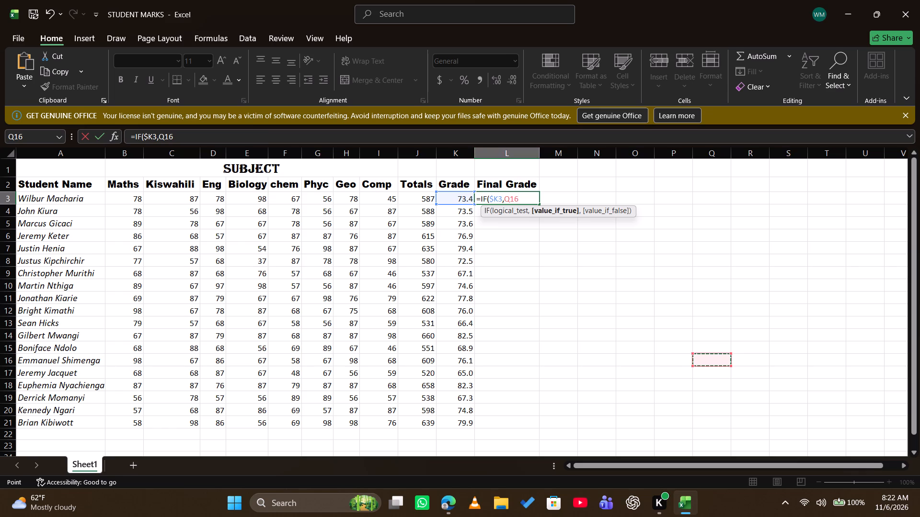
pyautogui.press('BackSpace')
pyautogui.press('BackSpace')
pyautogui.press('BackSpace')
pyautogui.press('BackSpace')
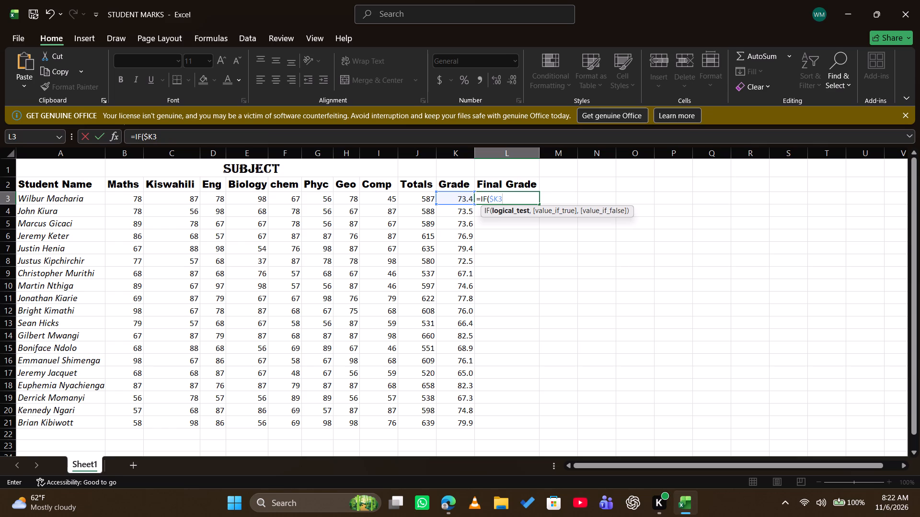
# Extend the L3 formula with the first grading condition so it reads =IF($K3>=80,"A".
pyautogui.hotkey('shift', '>')
pyautogui.hotkey('shift', '+')
pyautogui.press('BackSpace')
pyautogui.press('=')
pyautogui.write('80')
pyautogui.press(',')
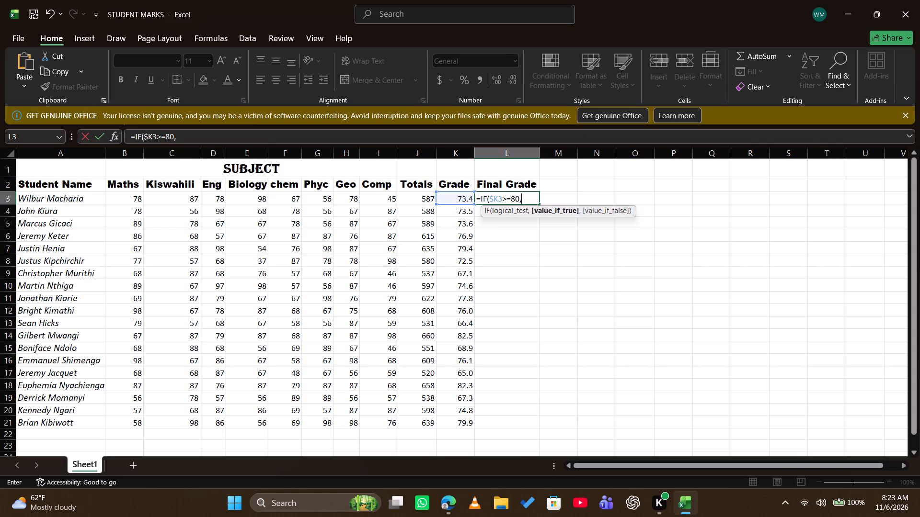
pyautogui.hotkey('shift', '"')
pyautogui.press('a')
pyautogui.hotkey('shift', '"')
# Append a nested IF for grade B to the L3 formula: ,IF($K3>=75,"B".
pyautogui.press(',')
pyautogui.write('IF')
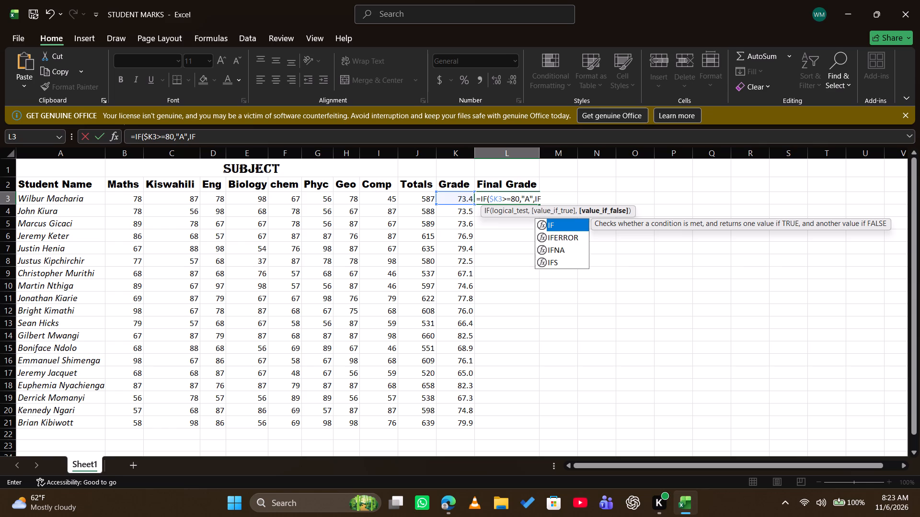
pyautogui.hotkey('shift', '(')
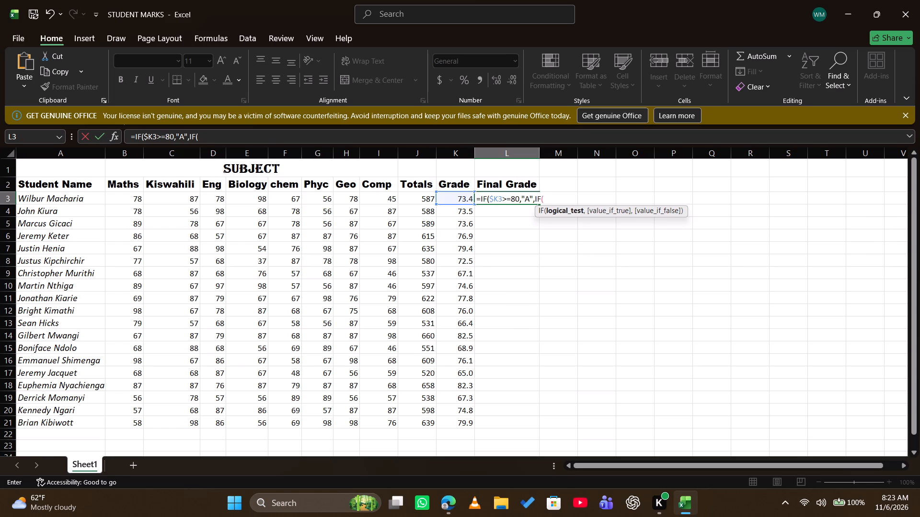
pyautogui.hotkey('shift', '$')
pyautogui.press('k')
pyautogui.press('3')
pyautogui.write('>=')
pyautogui.write('75')
pyautogui.press(',')
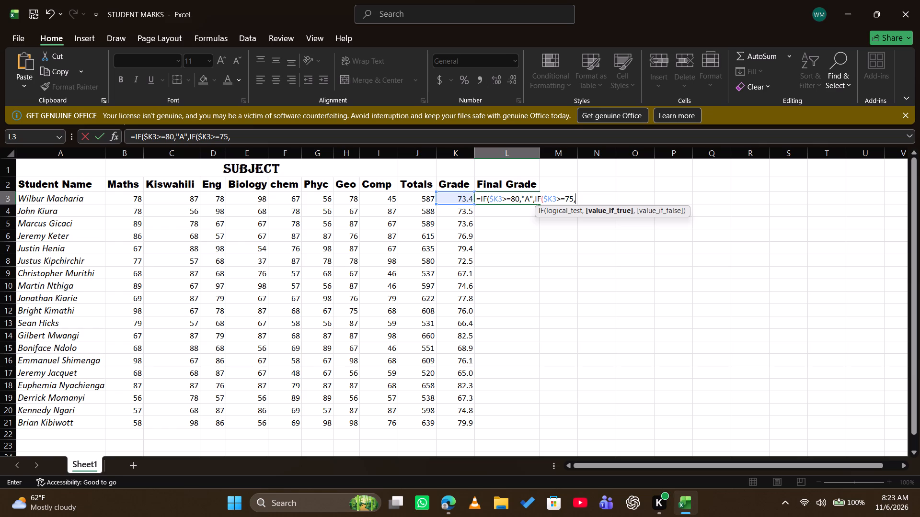
pyautogui.hotkey('shift', '"')
pyautogui.press('b')
pyautogui.hotkey('shift', '"')
# Append a nested IF for grade C to the L3 formula: ,IF($K3>=70,"C".
pyautogui.press(',')
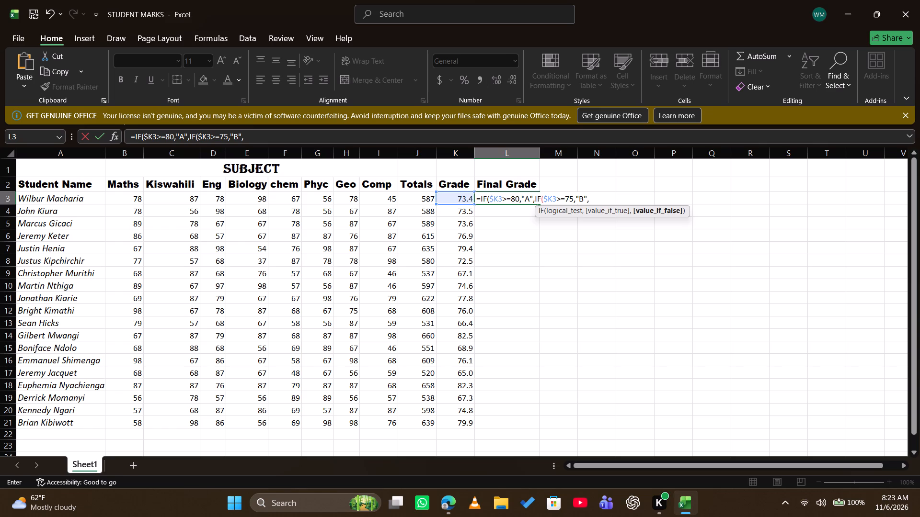
pyautogui.write('IF')
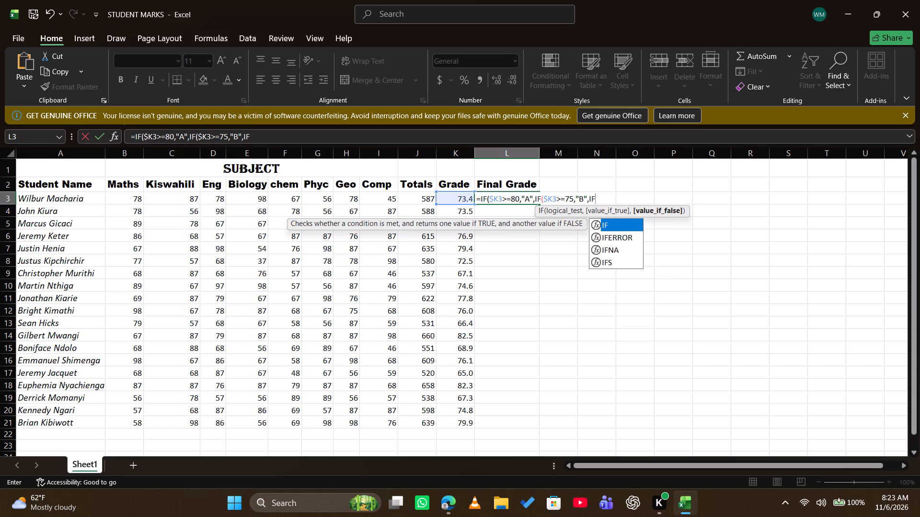
pyautogui.hotkey('shift', '(')
pyautogui.write('A2')
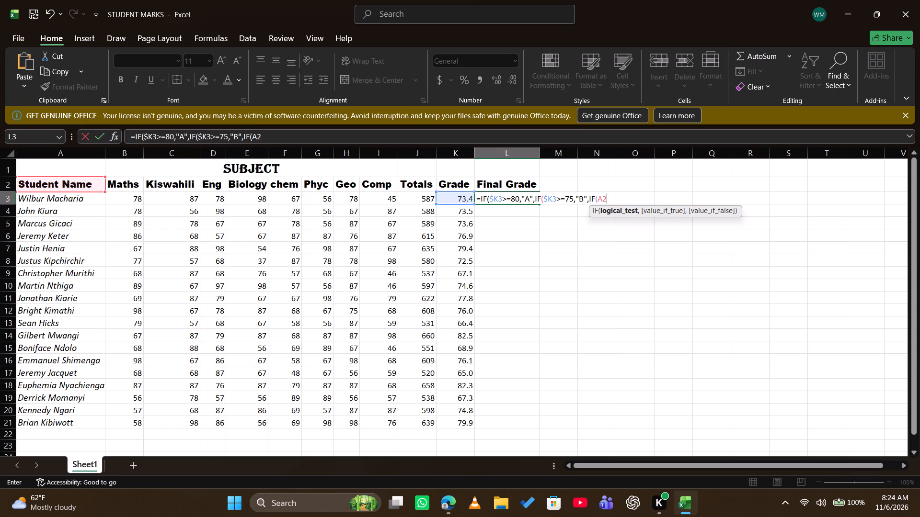
pyautogui.press('BackSpace')
pyautogui.press('BackSpace')
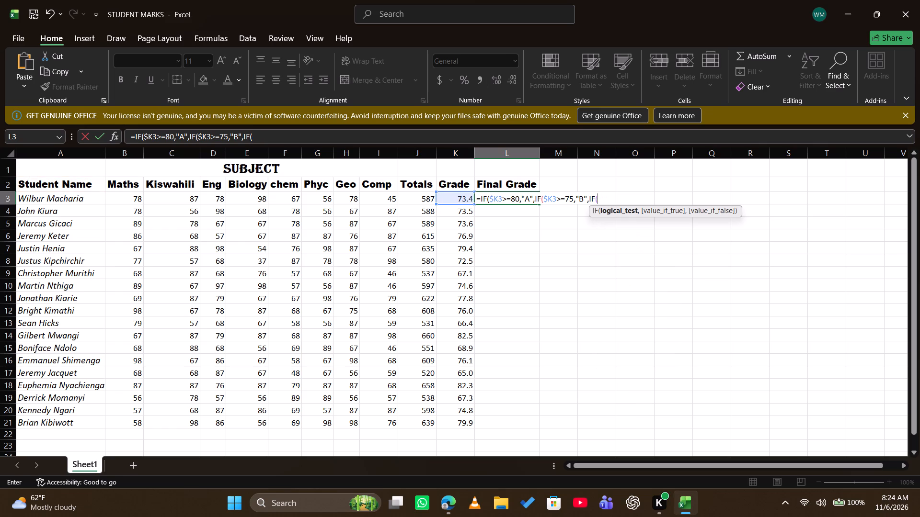
pyautogui.hotkey('shift', '$')
pyautogui.write('K3')
pyautogui.write('>=')
pyautogui.write('70')
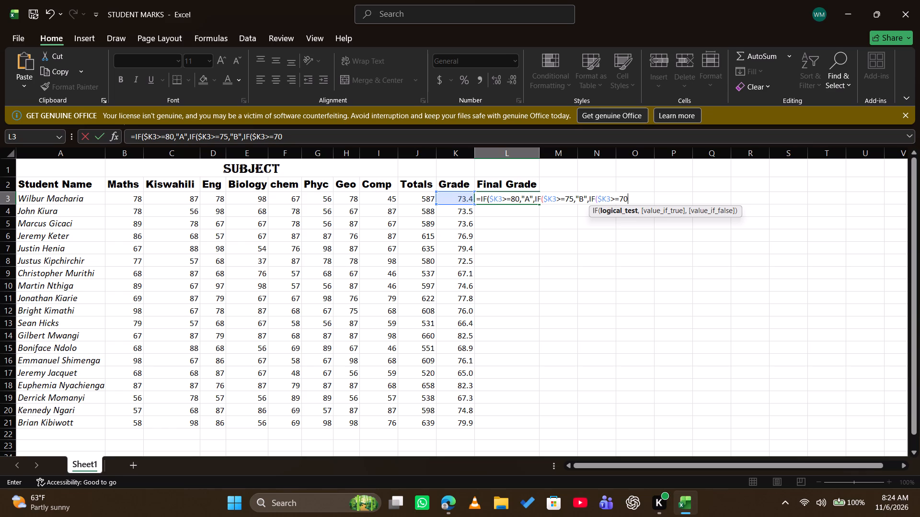
pyautogui.press(',')
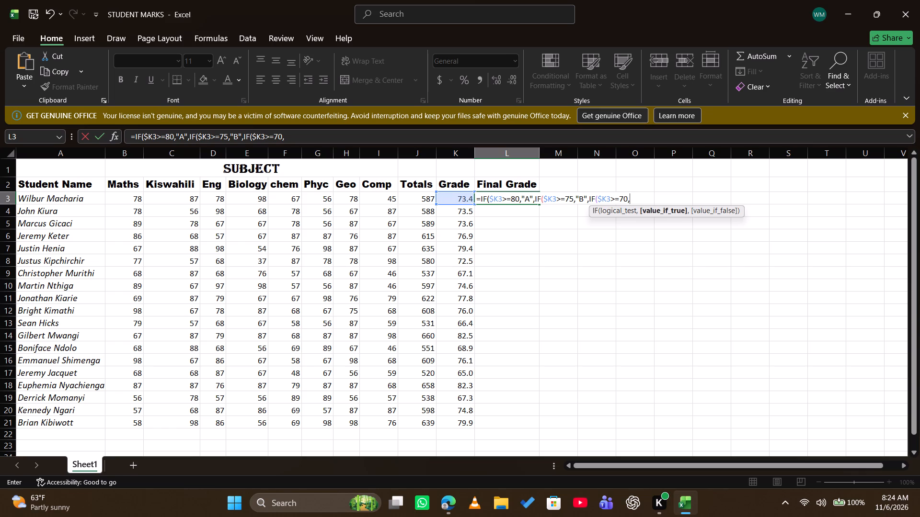
pyautogui.hotkey('shift', '"')
pyautogui.press('c')
pyautogui.hotkey('shift', '"')
# Finish the L3 formula with the fallback value "Fail" and three closing parentheses, and enter it.
pyautogui.press(',')
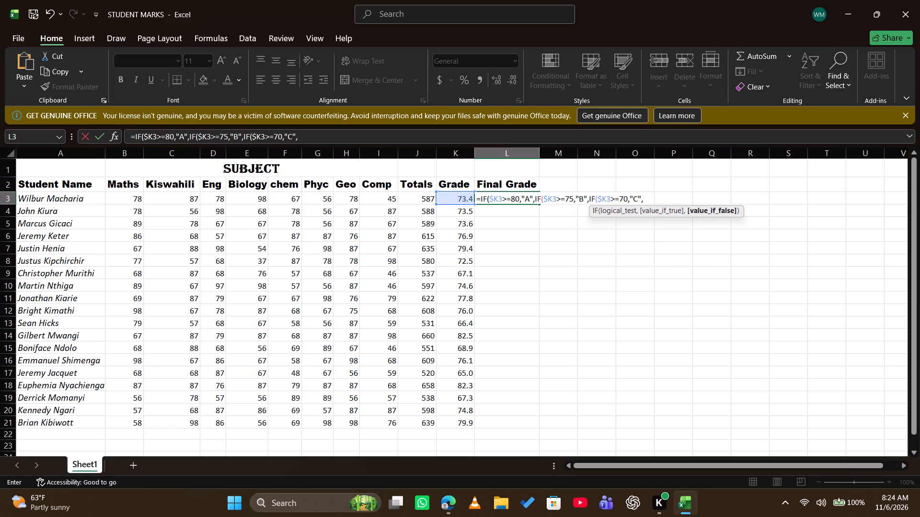
pyautogui.hotkey('shift', '"')
pyautogui.write('FAIL')
pyautogui.press('BackSpace')
pyautogui.press('BackSpace')
pyautogui.press('BackSpace')
pyautogui.write('ail')
pyautogui.hotkey('shift', '"')
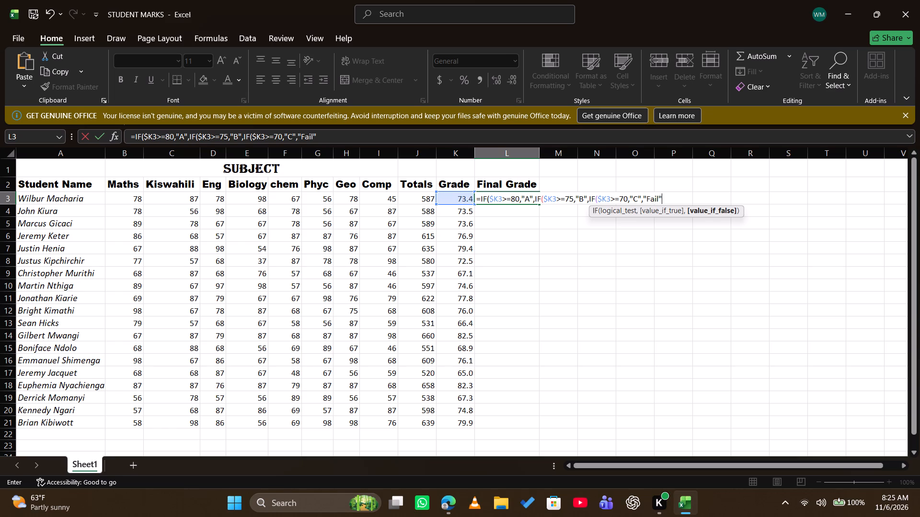
pyautogui.hotkey('ctrl', '0')
pyautogui.hotkey('ctrl', '0')
pyautogui.write(')))')
pyautogui.press('Return')
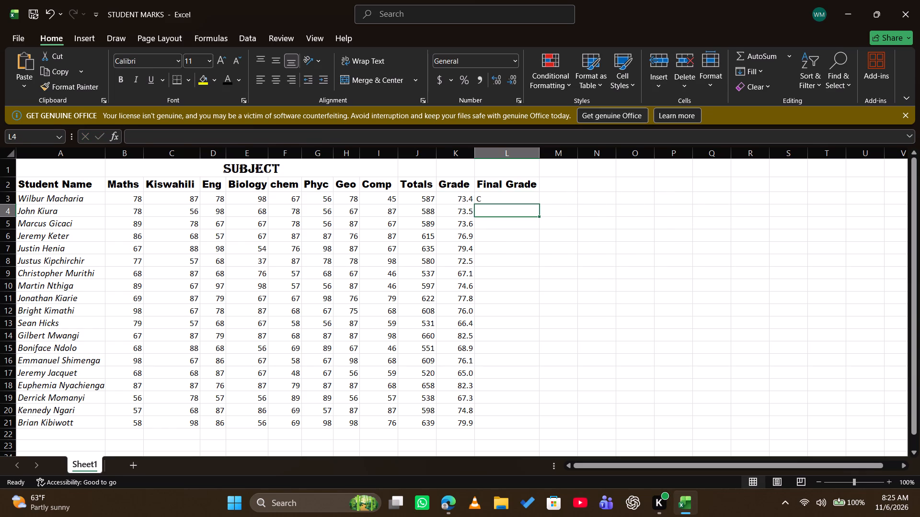
# Fill the Final Grade formula from L3 down through L21 for all students.
pyautogui.click(519, 199)
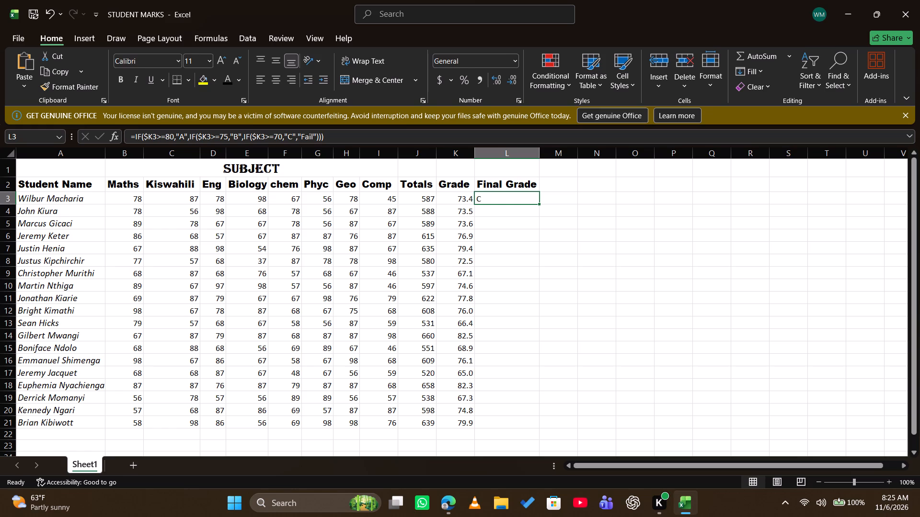
pyautogui.moveTo(539, 206); pyautogui.dragTo(544, 241)
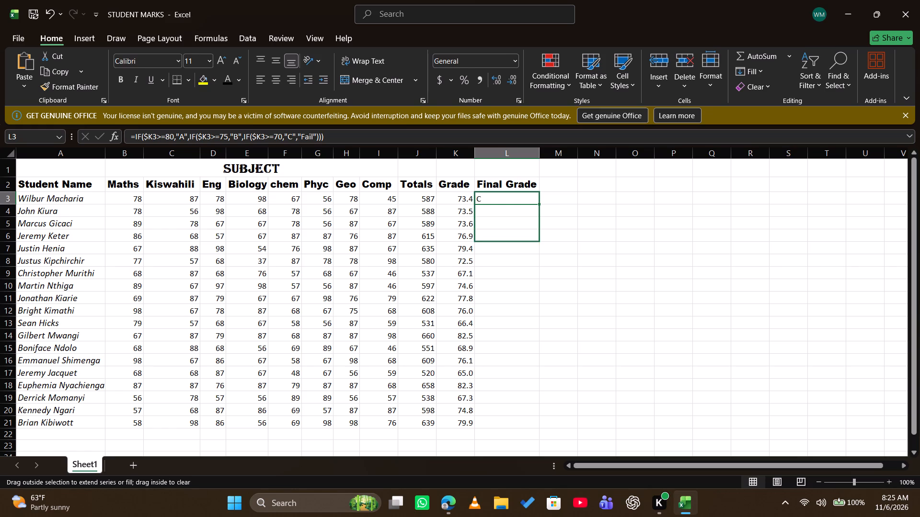
pyautogui.moveTo(544, 241); pyautogui.dragTo(558, 422)
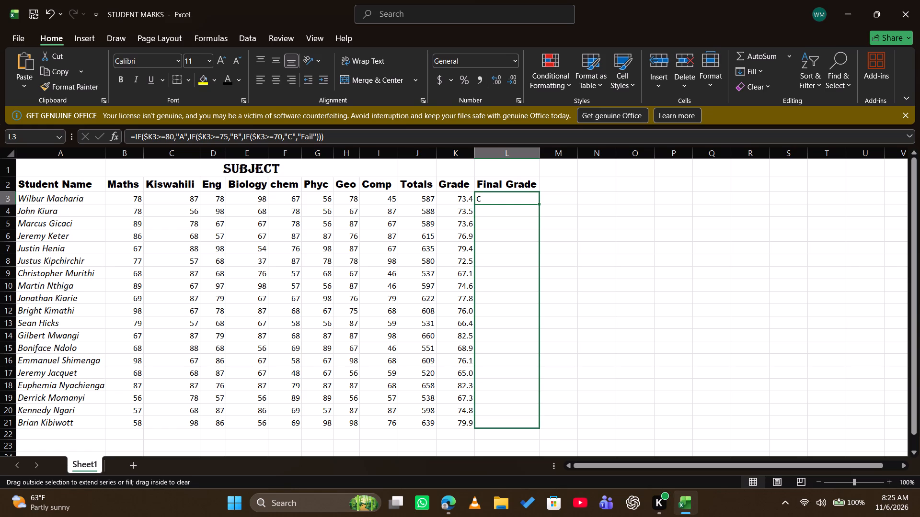
pyautogui.moveTo(558, 422); pyautogui.dragTo(558, 423)
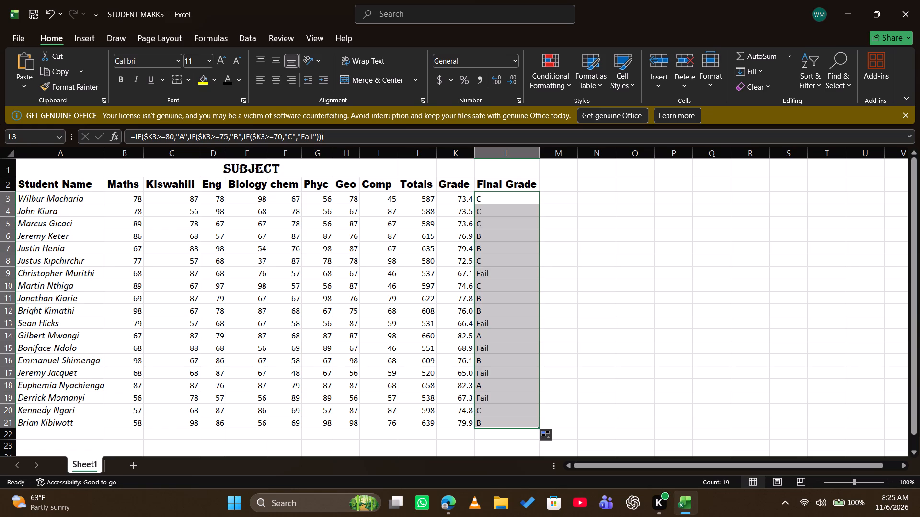
pyautogui.click(611, 315)
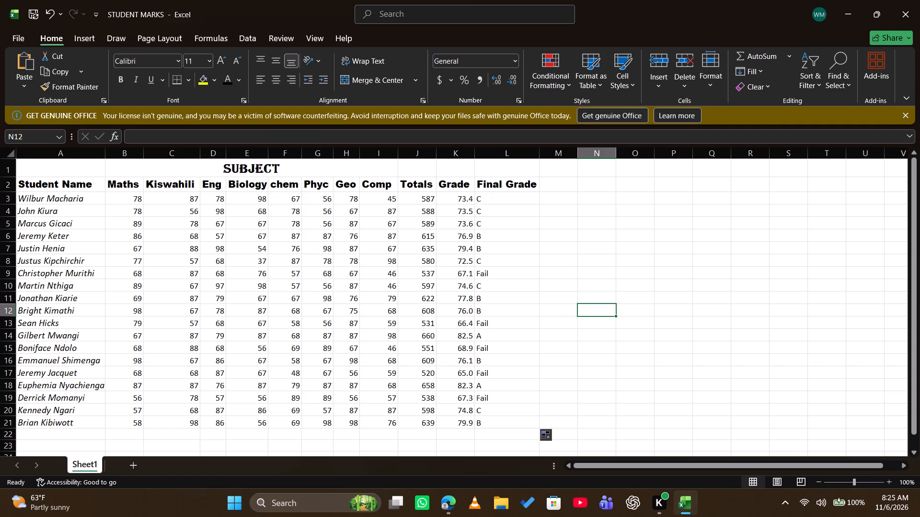
# Left-align the marks, totals and grades in the range B3:L21.
pyautogui.moveTo(124, 195); pyautogui.dragTo(502, 295)
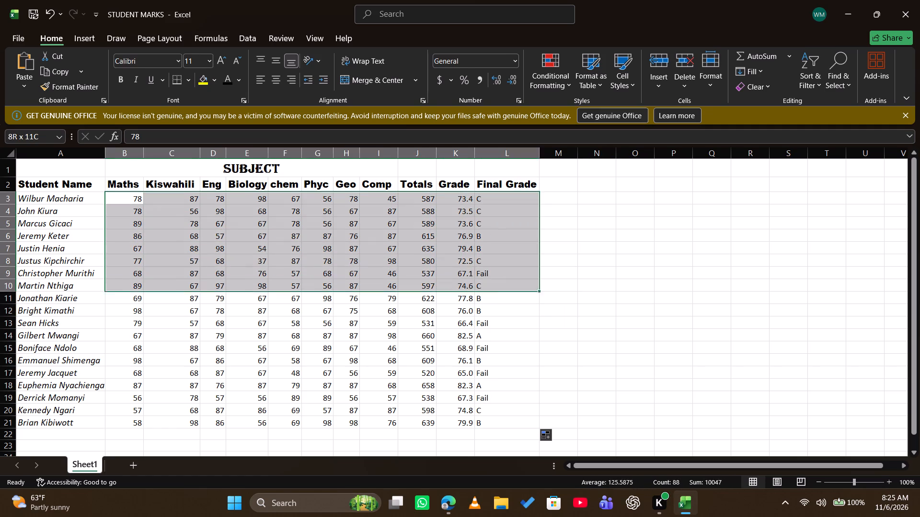
pyautogui.moveTo(502, 295); pyautogui.dragTo(471, 410)
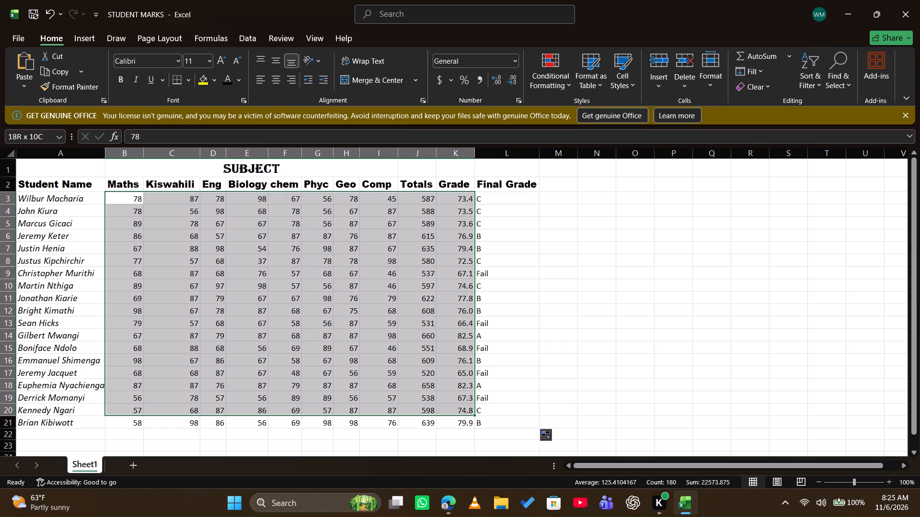
pyautogui.moveTo(471, 410); pyautogui.dragTo(493, 424)
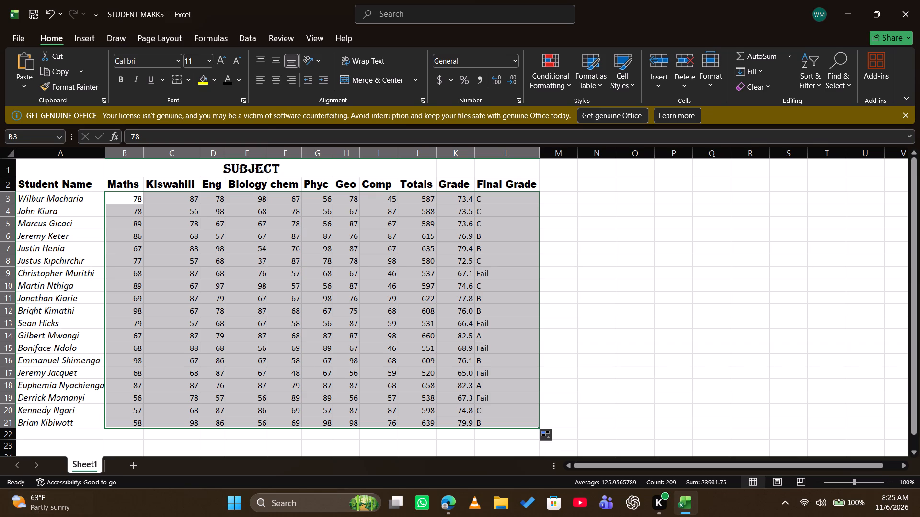
pyautogui.click(255, 81)
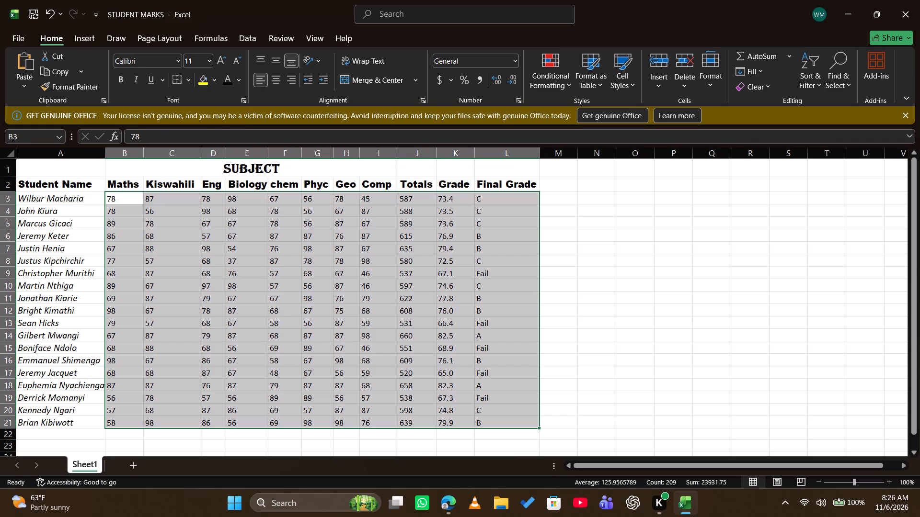
pyautogui.click(745, 354)
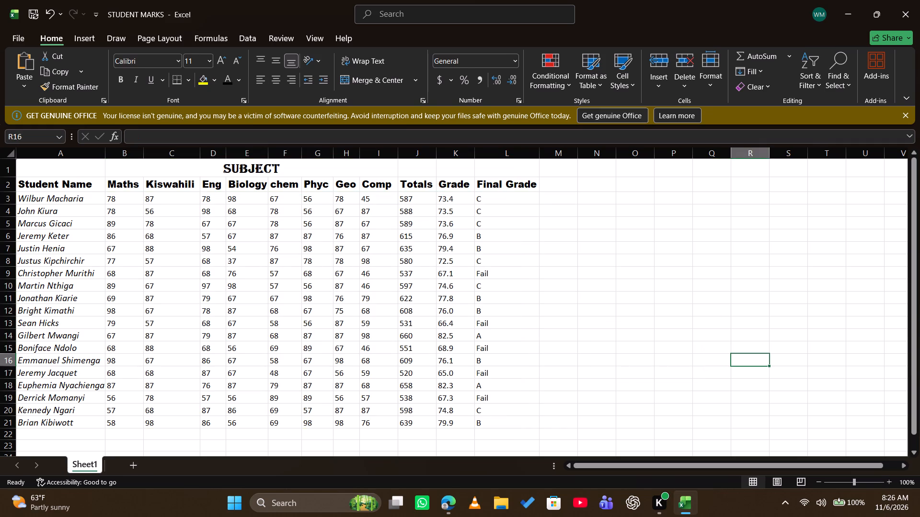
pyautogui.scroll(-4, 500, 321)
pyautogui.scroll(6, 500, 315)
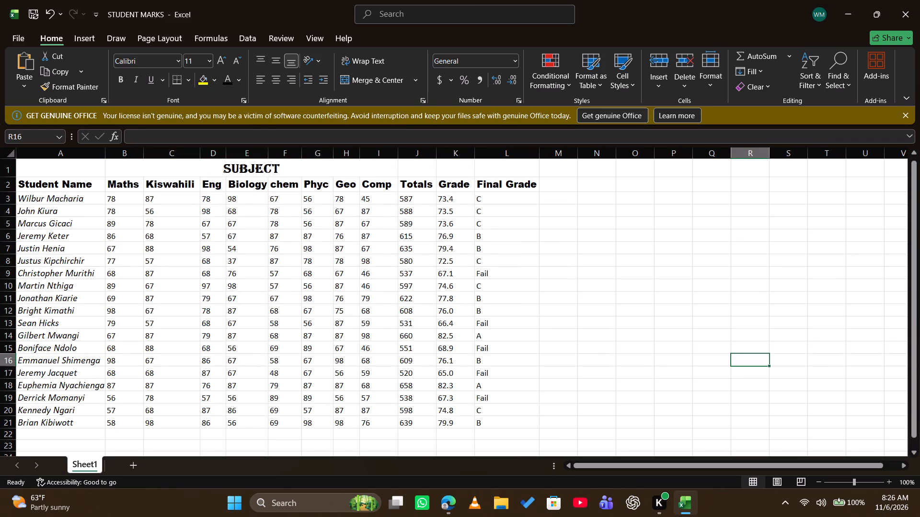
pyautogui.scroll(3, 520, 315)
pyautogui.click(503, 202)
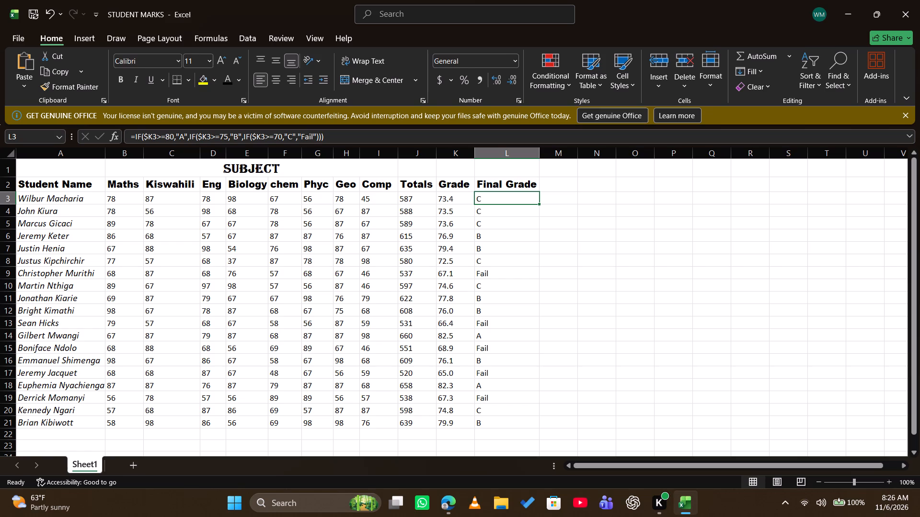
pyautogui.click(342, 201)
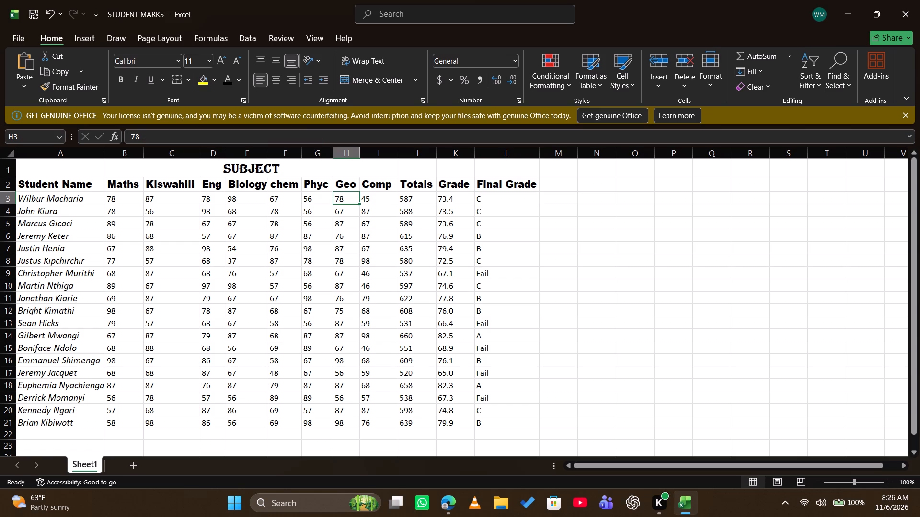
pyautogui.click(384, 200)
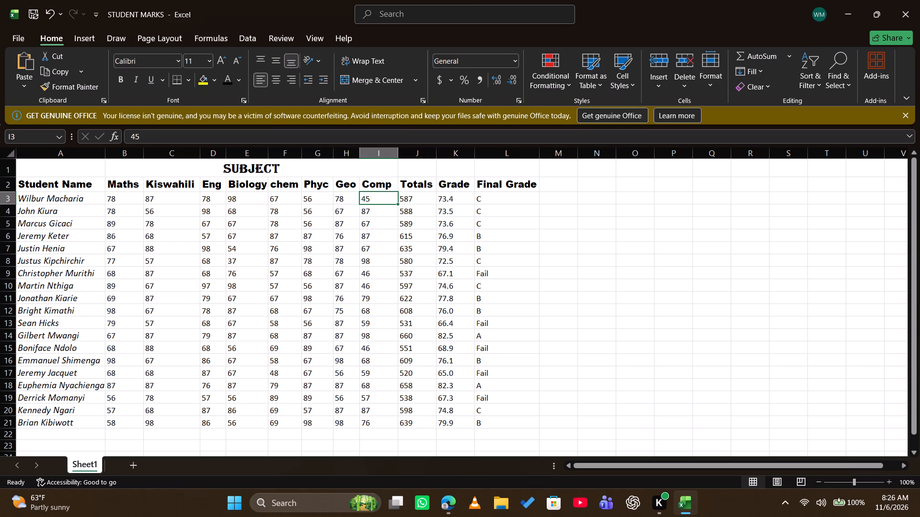
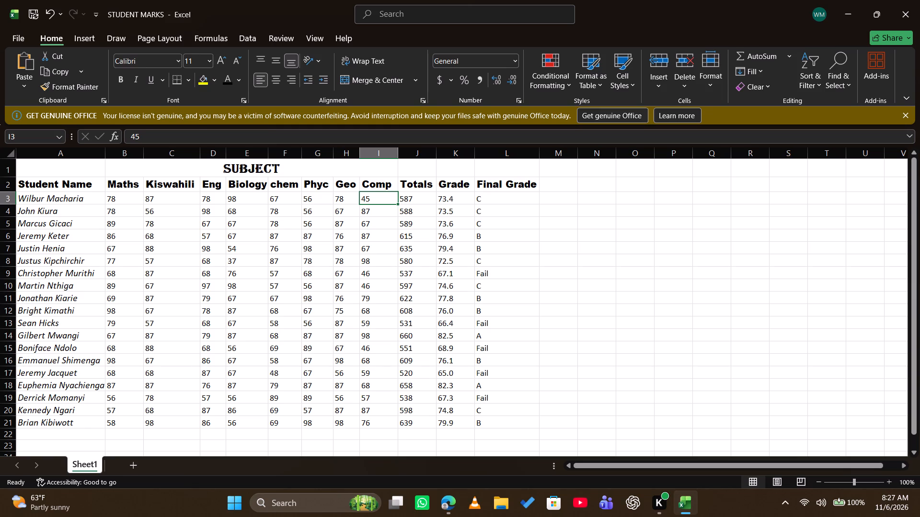
# Set the first student's Comp mark in cell I3 to 90.
pyautogui.click(177, 131)
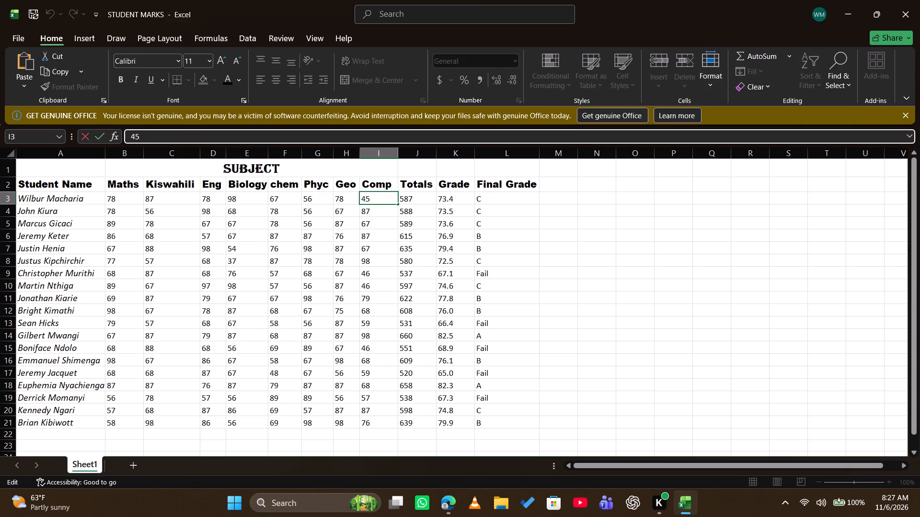
pyautogui.press('BackSpace')
pyautogui.press('BackSpace')
pyautogui.write('90')
pyautogui.press('Return')
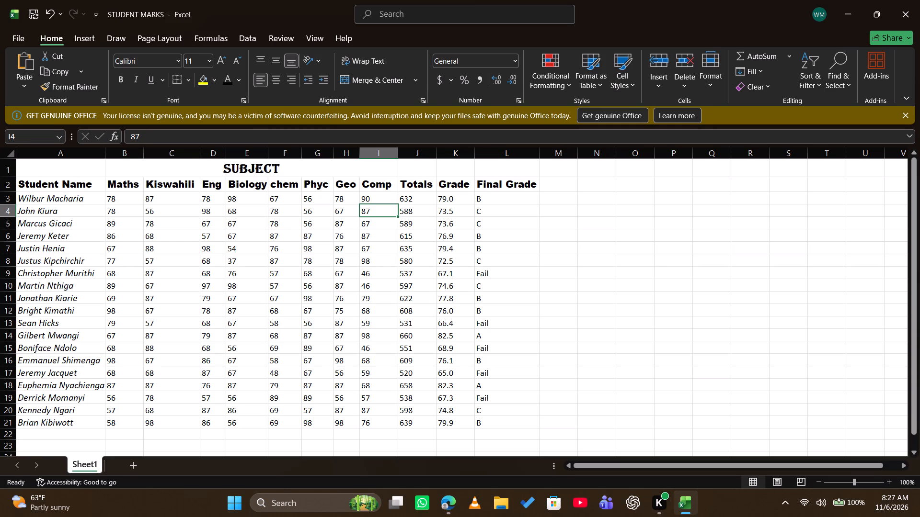
# Set the first student's Phyc mark in cell G3 to 70.
pyautogui.click(320, 199)
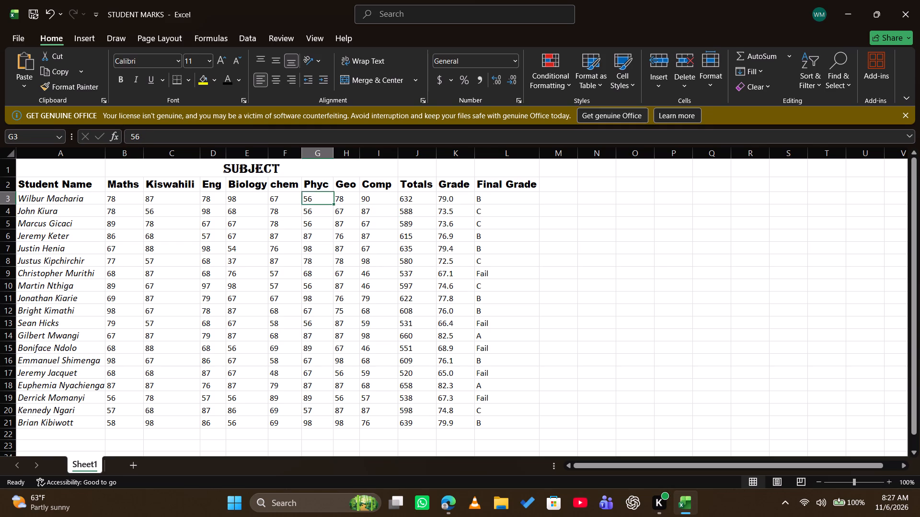
pyautogui.click(161, 137)
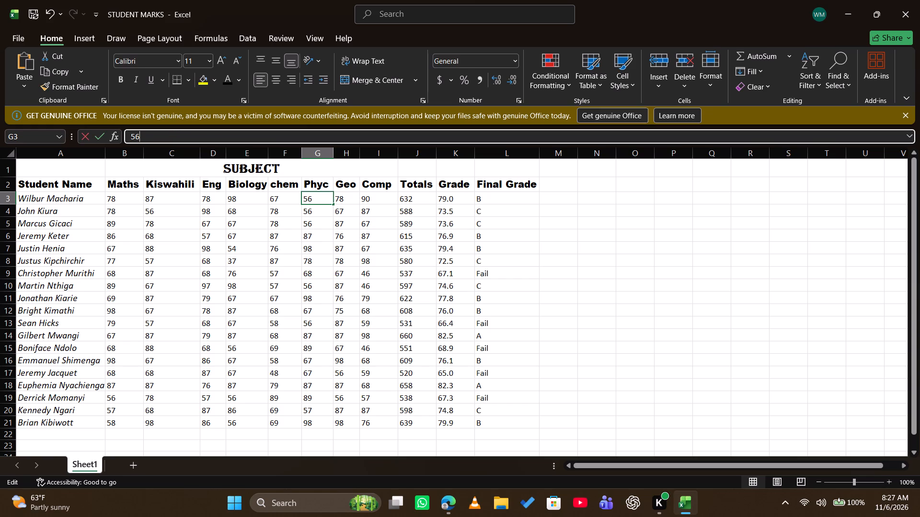
pyautogui.press('BackSpace')
pyautogui.press('BackSpace')
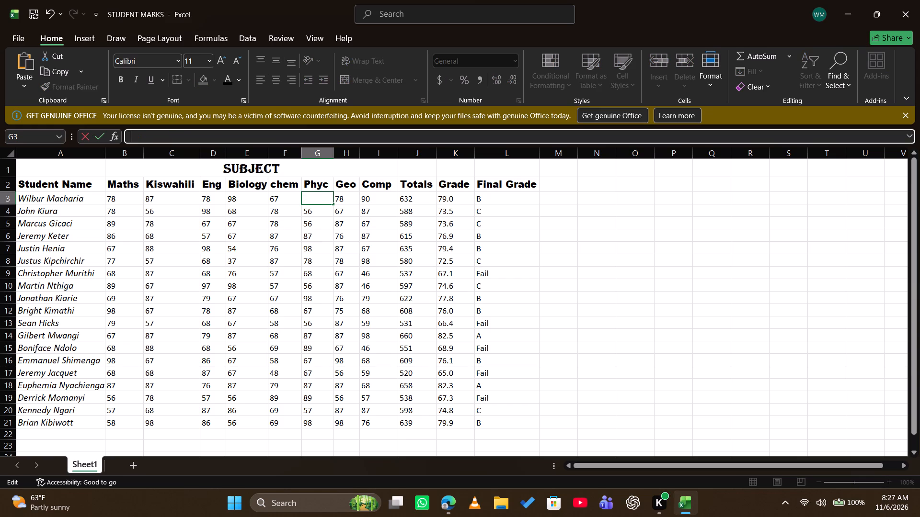
pyautogui.write('70')
pyautogui.press('Return')
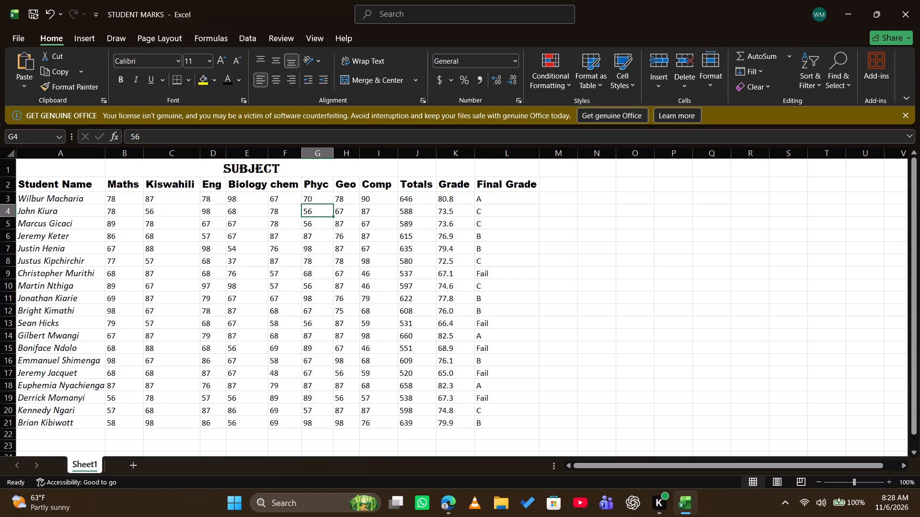
# Set the first student's chem mark in cell F3 to 76.
pyautogui.click(290, 197)
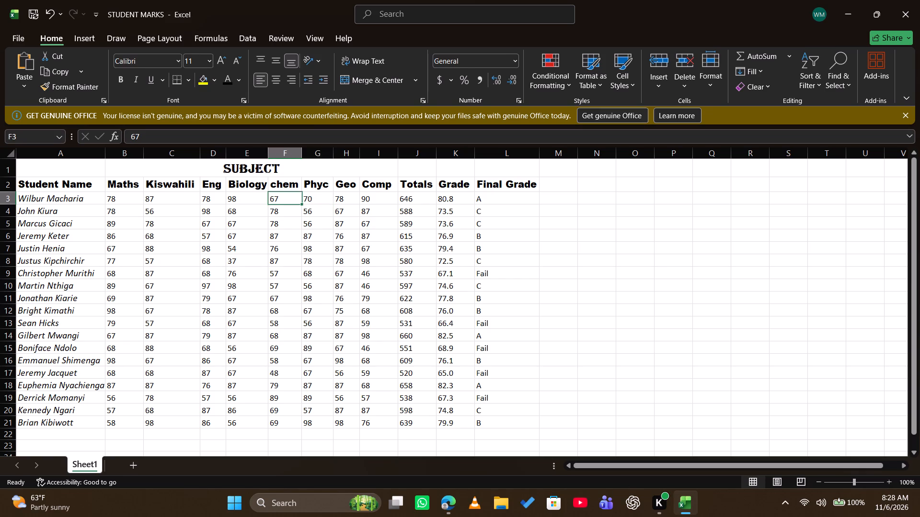
pyautogui.click(160, 130)
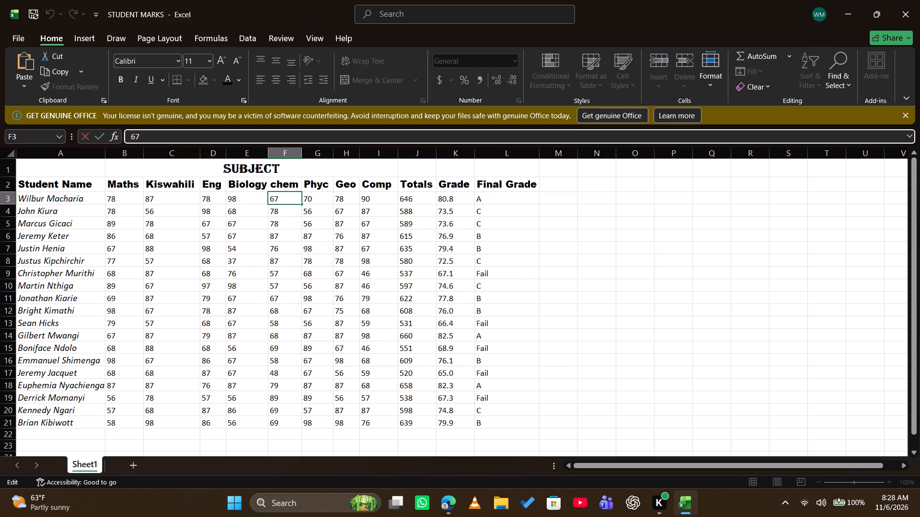
pyautogui.press('BackSpace')
pyautogui.press('BackSpace')
pyautogui.write('76')
pyautogui.press('Return')
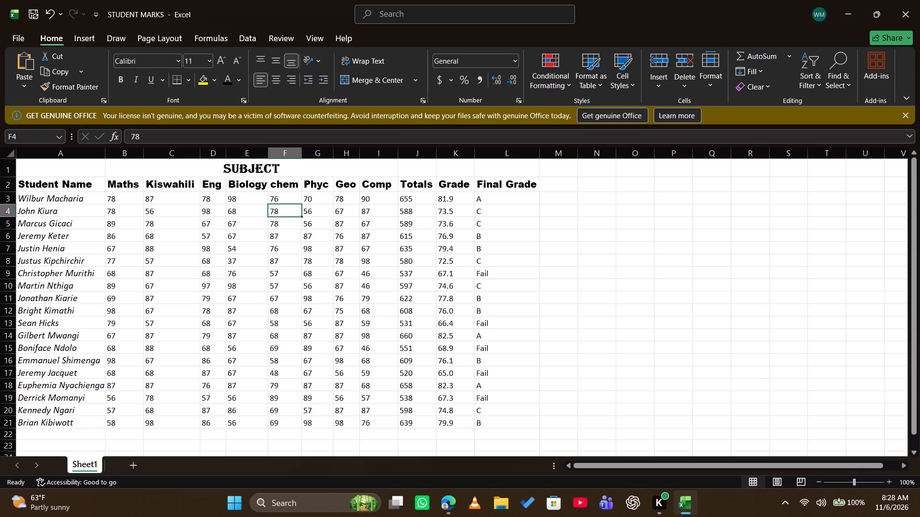
pyautogui.click(550, 187)
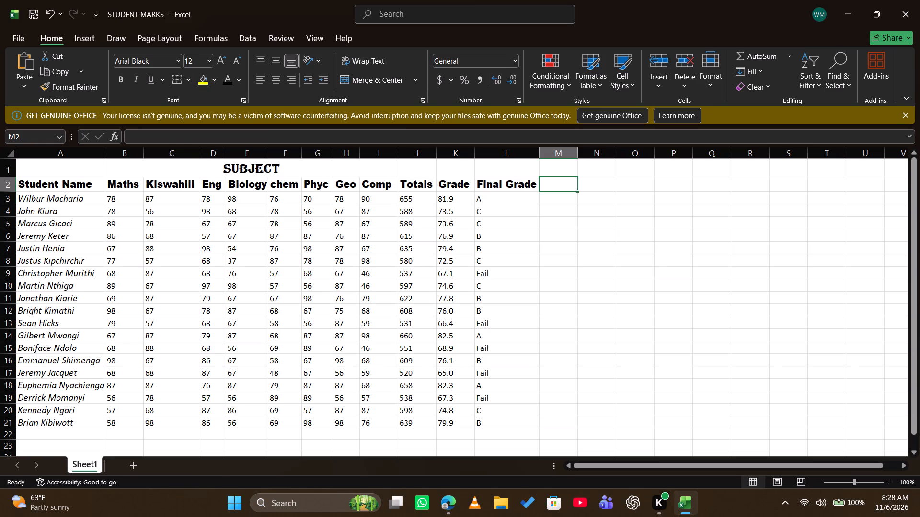
# Select all student rows in the range A3:L21 and open the Sort dialog for them by searching for the Sort command.
pyautogui.moveTo(19, 199); pyautogui.dragTo(493, 417)
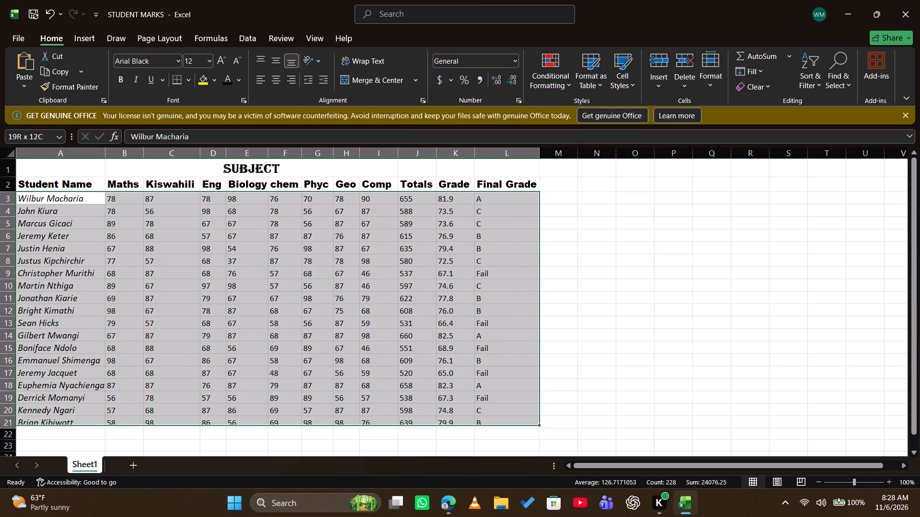
pyautogui.moveTo(493, 417); pyautogui.dragTo(489, 423)
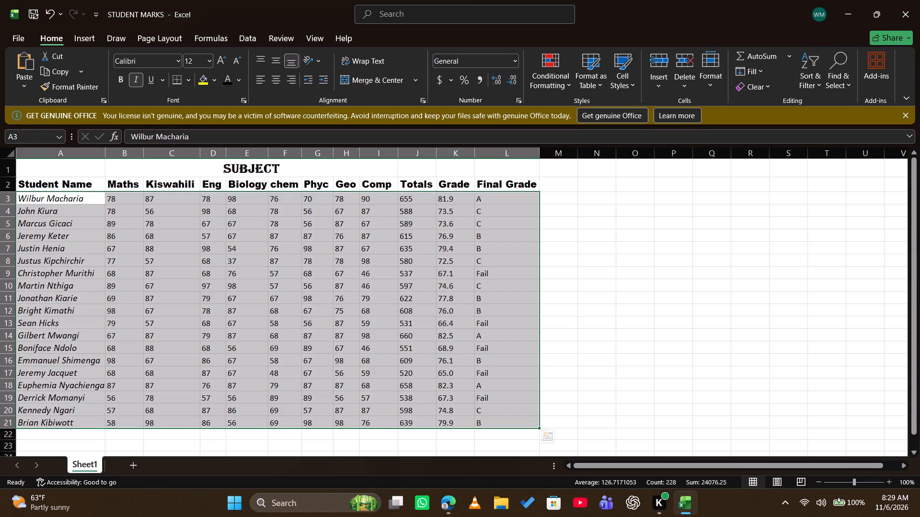
pyautogui.scroll(1, 445, 432)
pyautogui.scroll(-1, 445, 432)
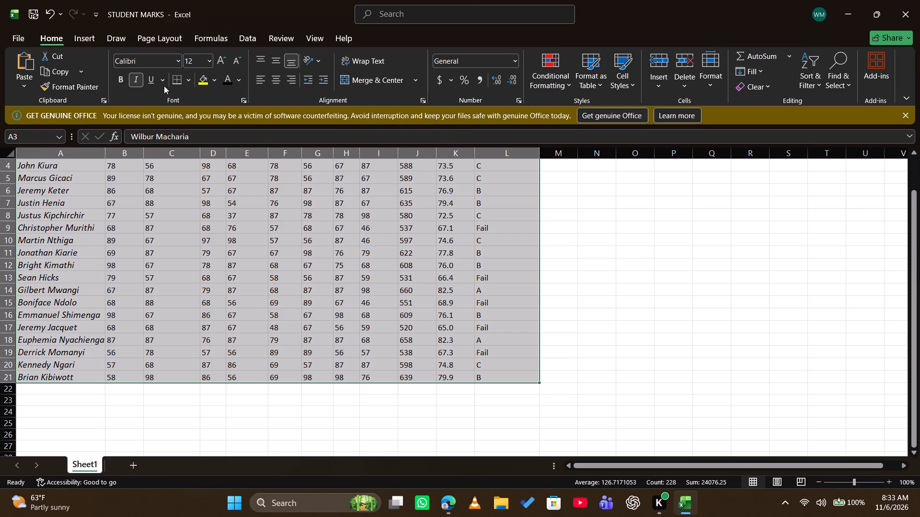
pyautogui.click(87, 34)
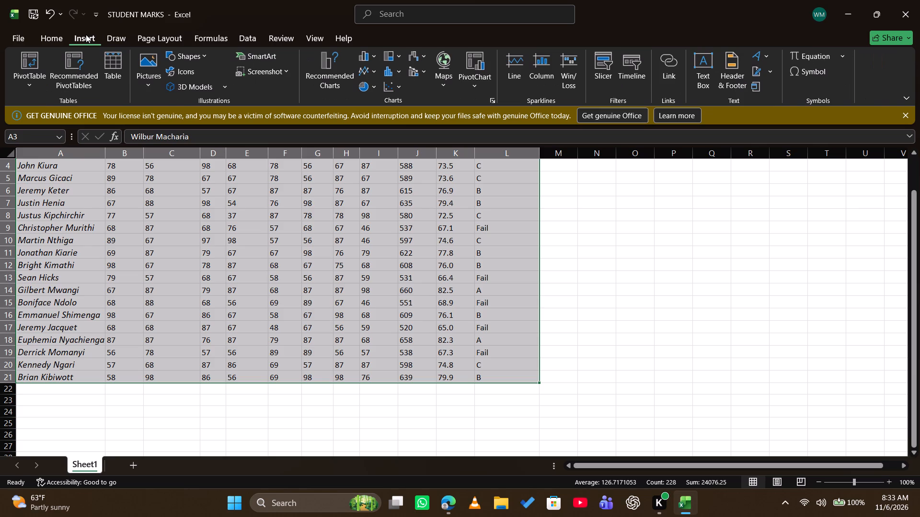
pyautogui.click(388, 11)
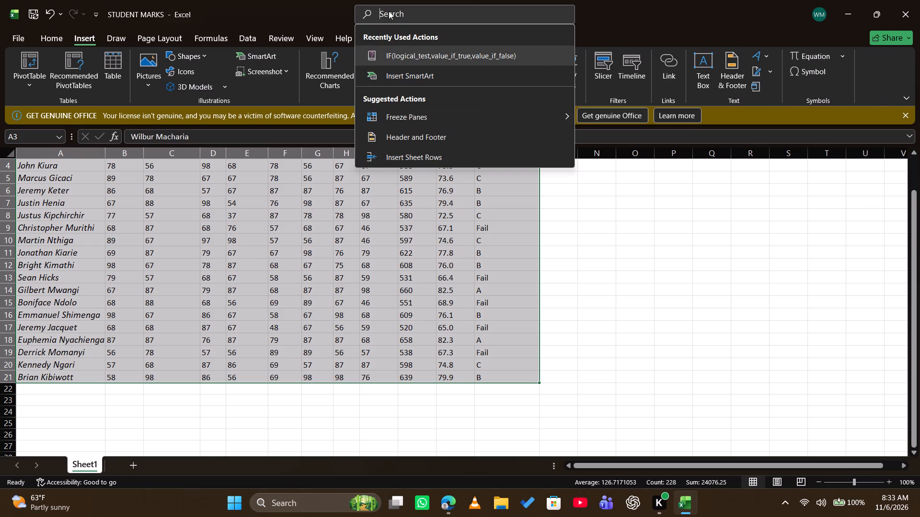
pyautogui.press('s')
pyautogui.press('o')
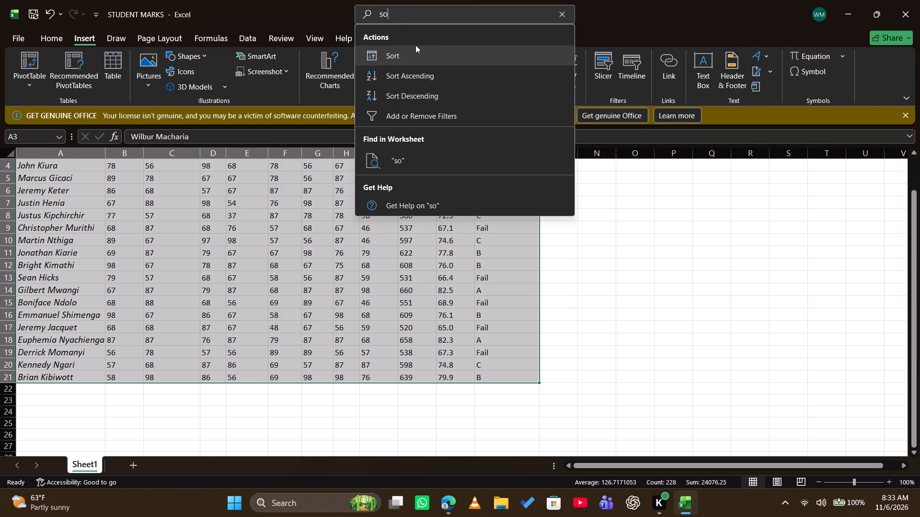
pyautogui.doubleClick(389, 58)
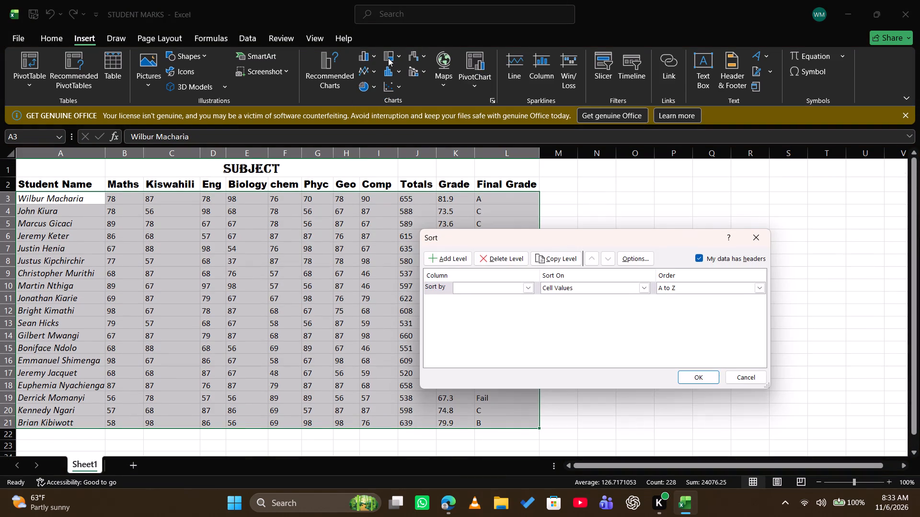
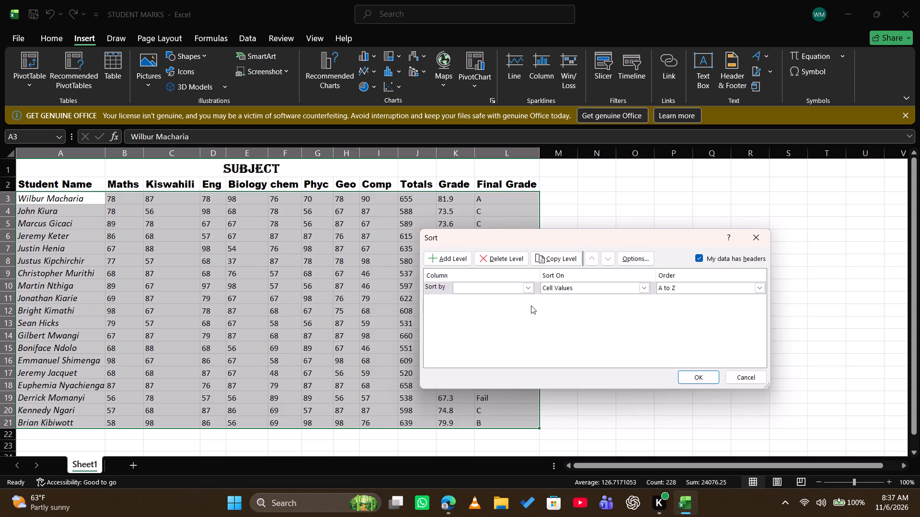
# Sort the selected student rows by the Grade column on cell values, ordered largest to smallest.
pyautogui.click(643, 289)
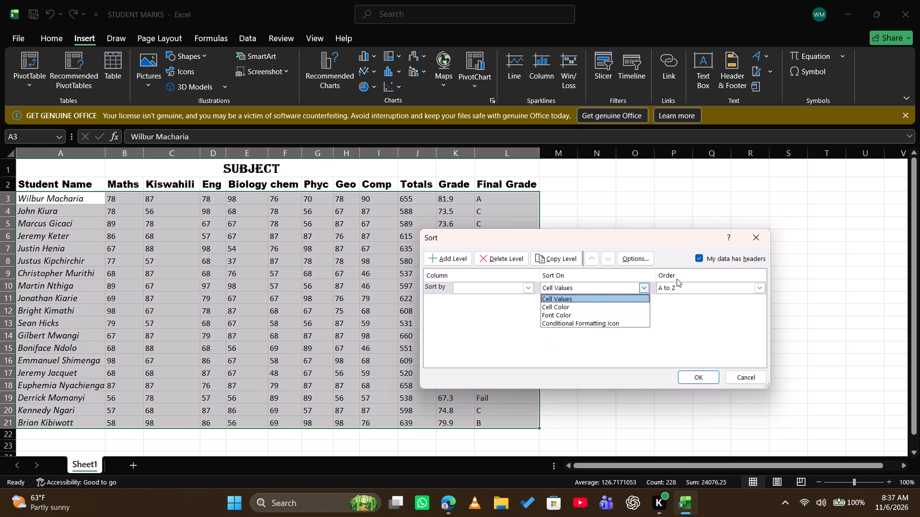
pyautogui.click(643, 289)
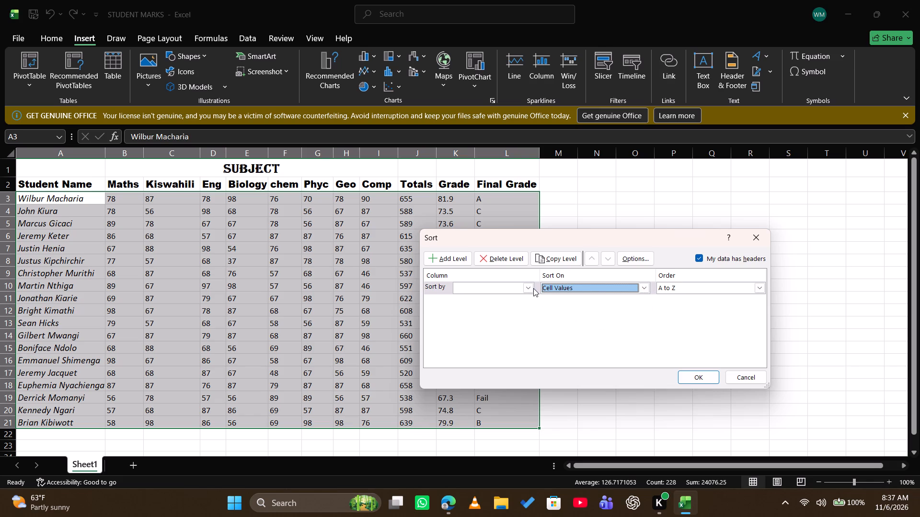
pyautogui.click(529, 288)
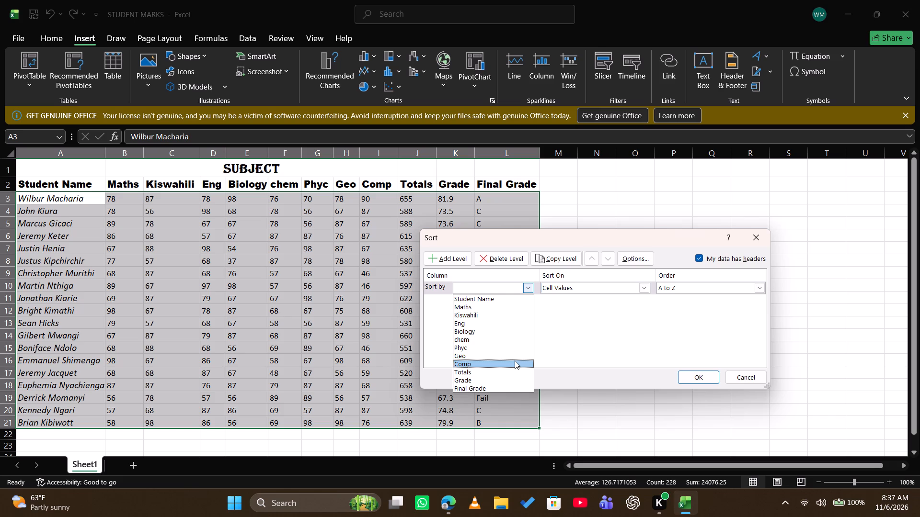
pyautogui.scroll(-1, 515, 360)
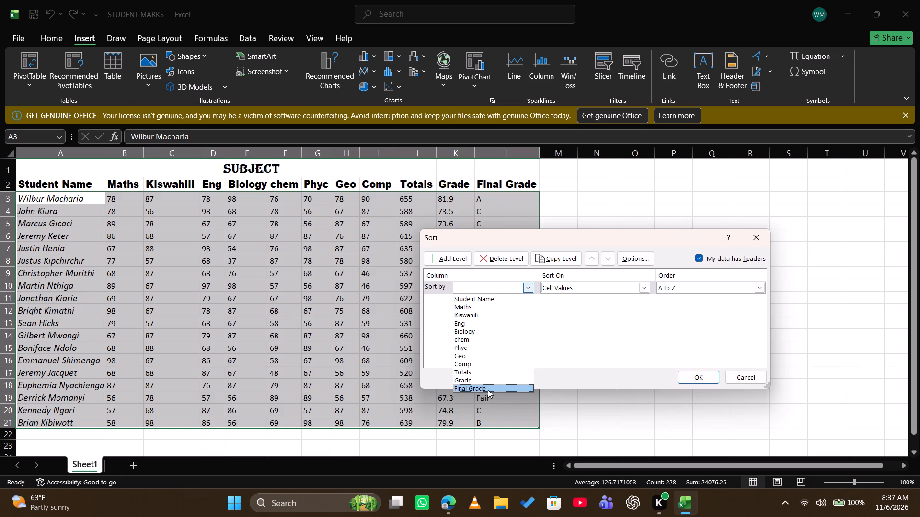
pyautogui.click(489, 390)
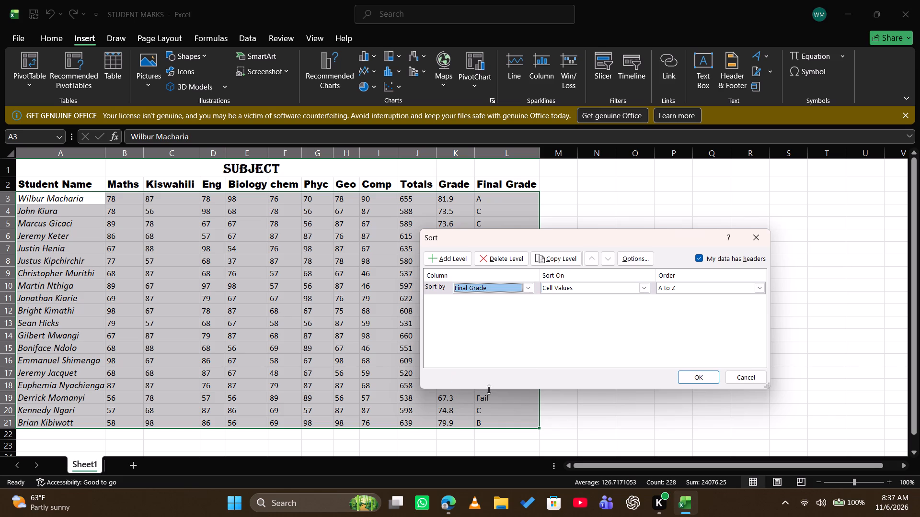
pyautogui.click(531, 281)
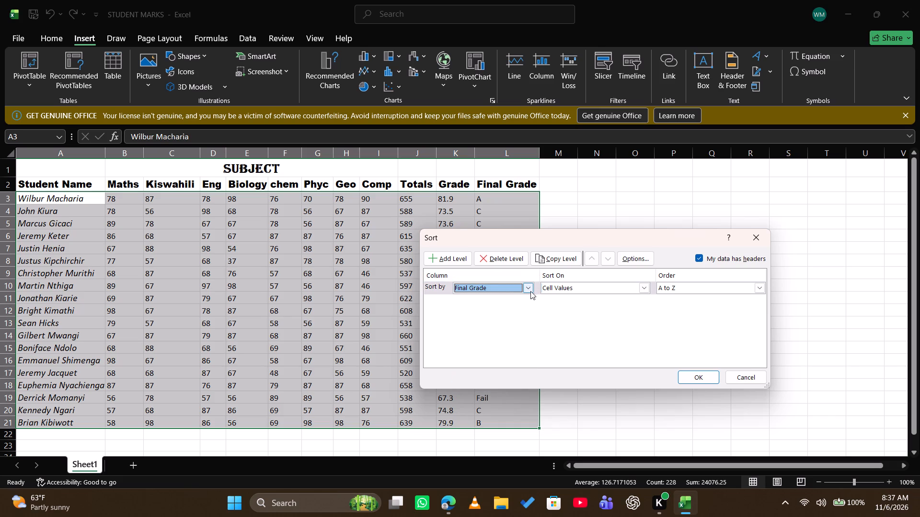
pyautogui.click(529, 288)
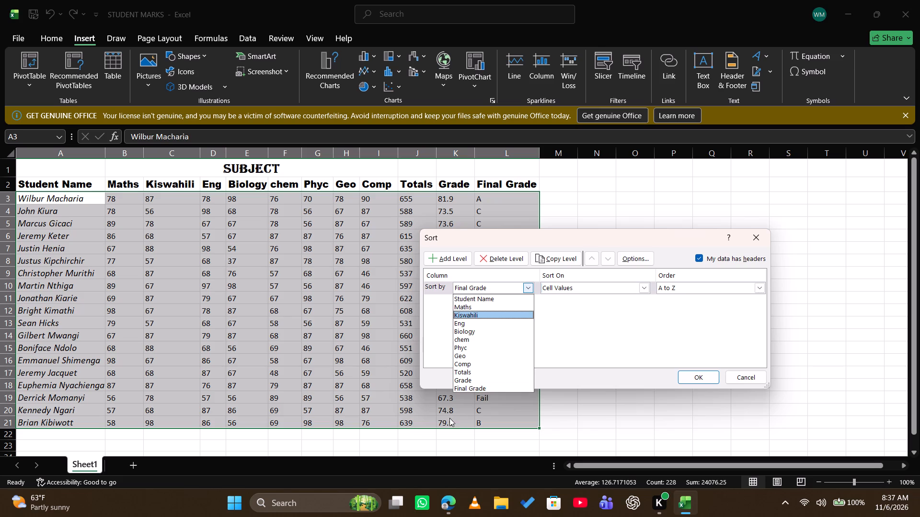
pyautogui.click(482, 378)
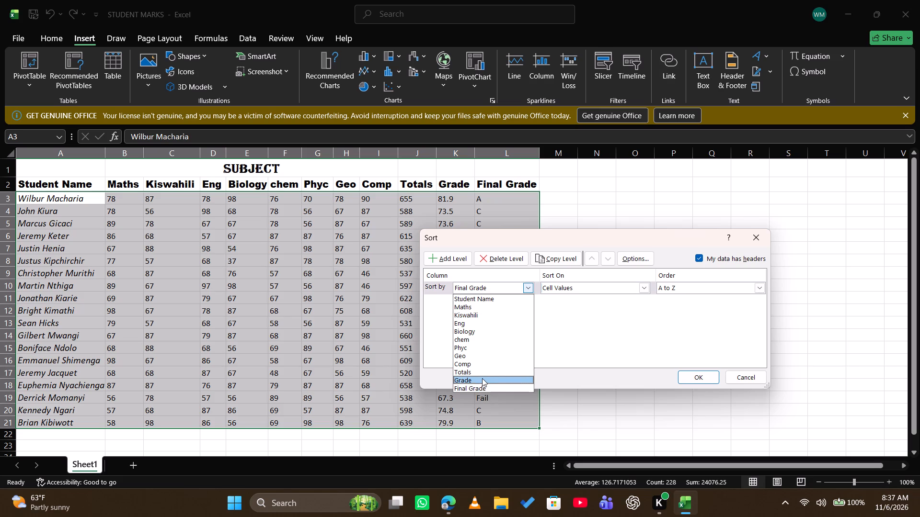
pyautogui.click(760, 288)
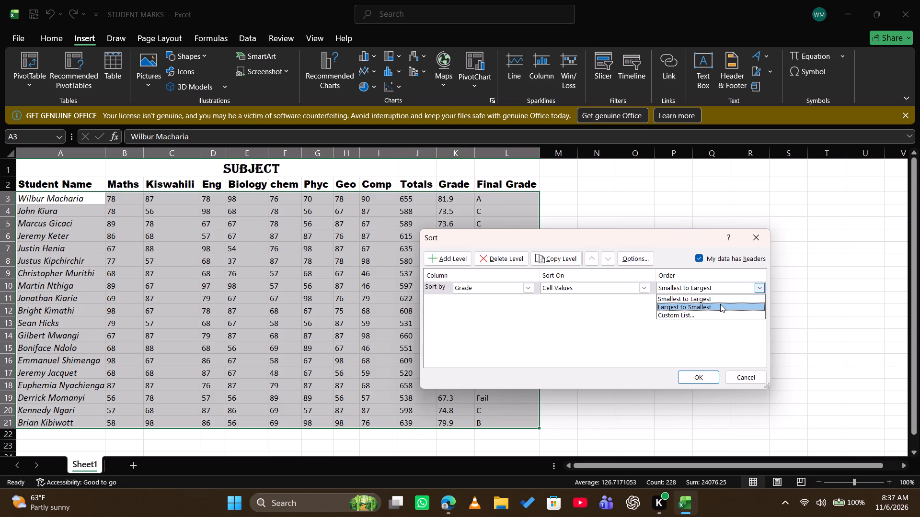
pyautogui.click(721, 303)
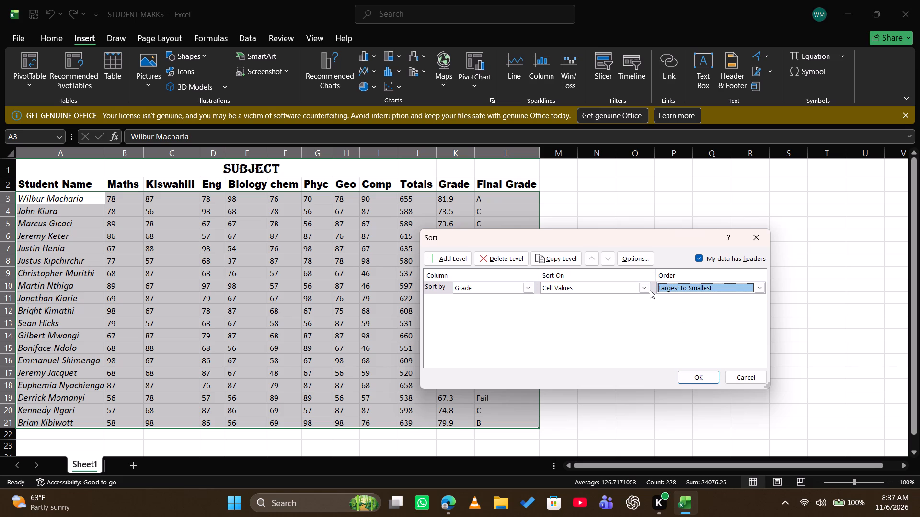
pyautogui.click(643, 286)
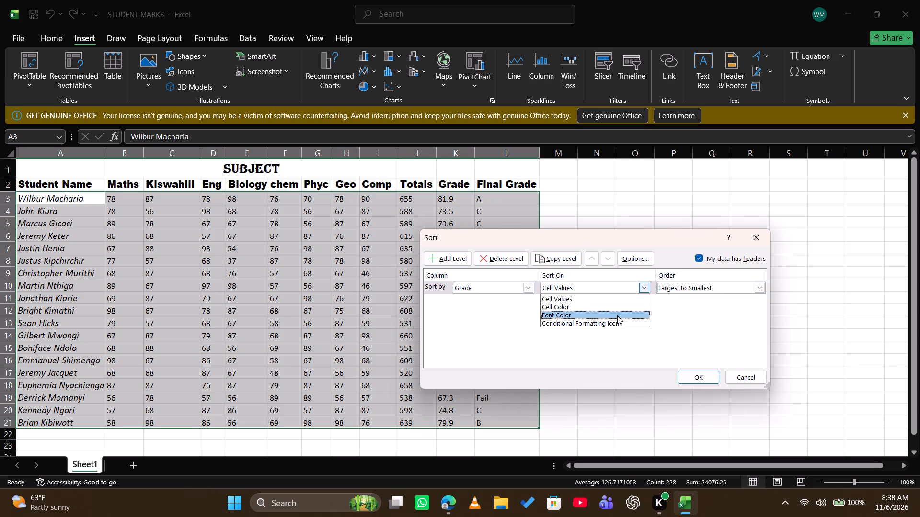
pyautogui.scroll(-1, 588, 305)
pyautogui.scroll(2, 588, 305)
pyautogui.scroll(-1, 588, 305)
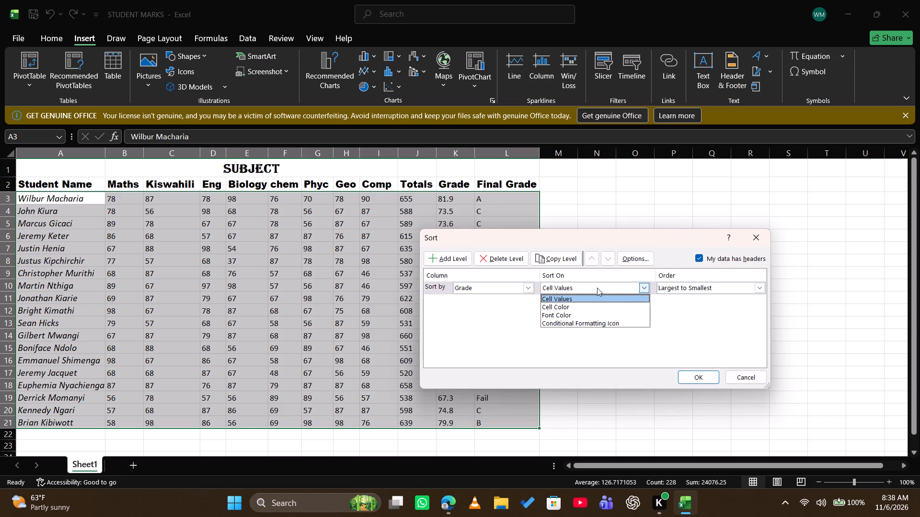
pyautogui.click(499, 339)
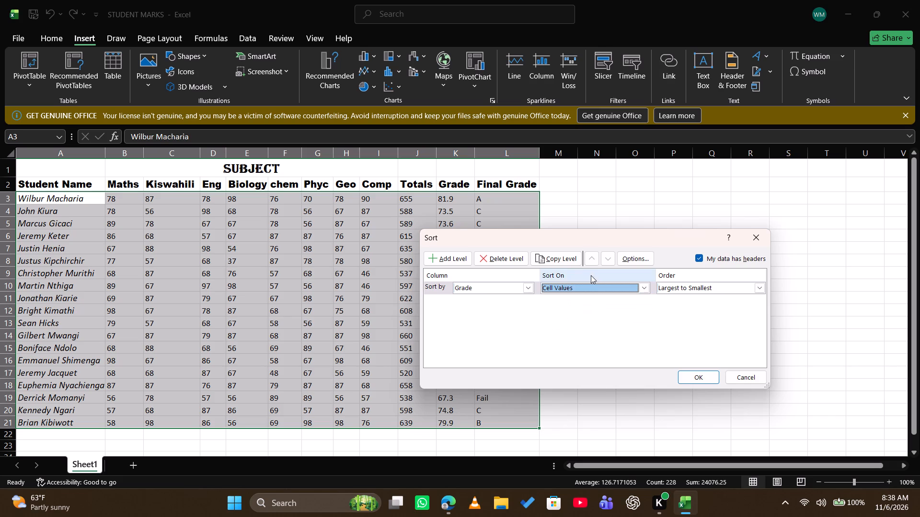
pyautogui.click(588, 273)
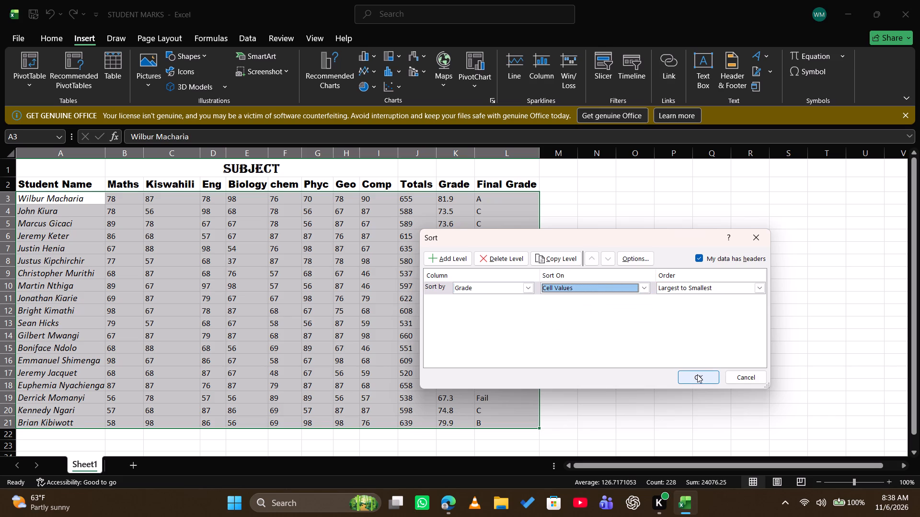
pyautogui.click(697, 374)
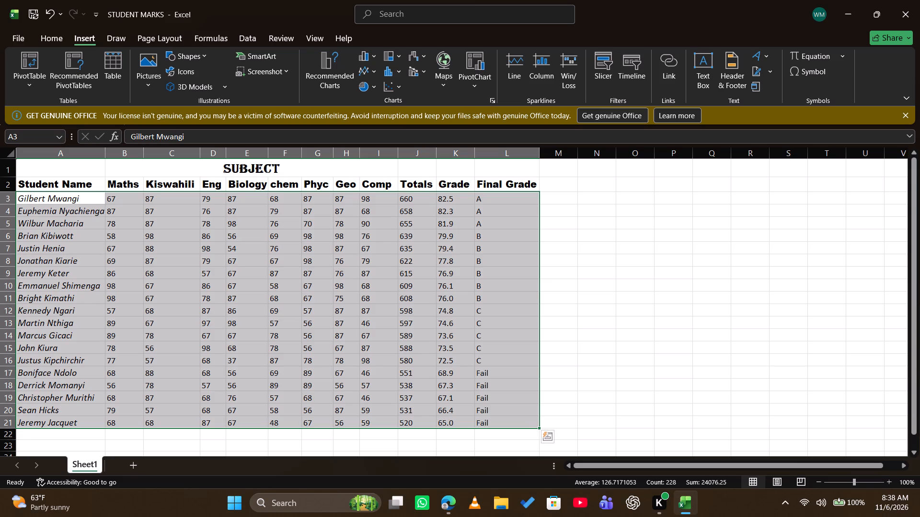
pyautogui.click(632, 363)
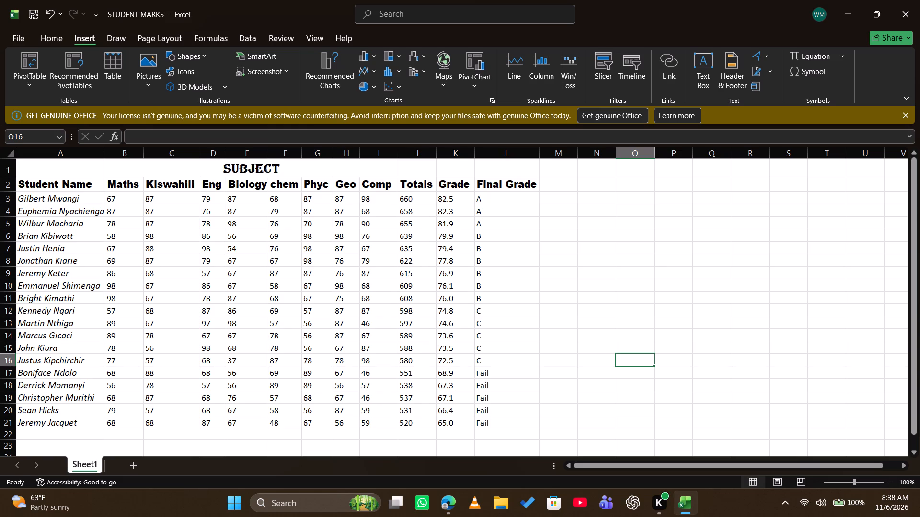
# Set the Kiswahili mark of the student in row 20 (cell C20) to 75.
pyautogui.click(178, 414)
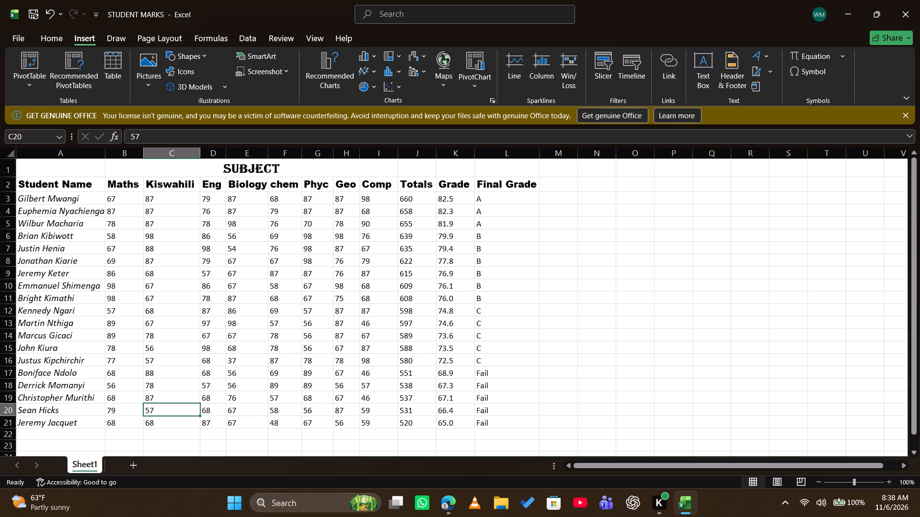
pyautogui.click(172, 139)
pyautogui.press('BackSpace')
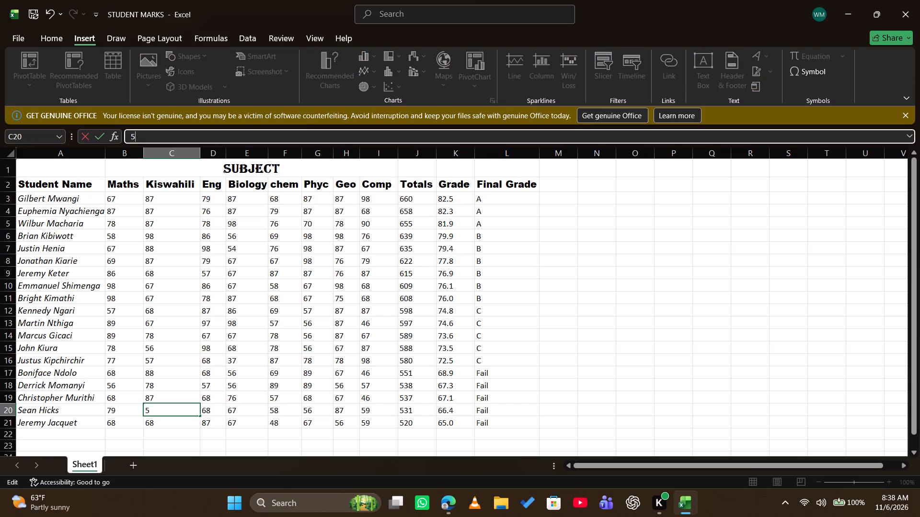
pyautogui.press('BackSpace')
pyautogui.press('BackSpace')
pyautogui.press('BackSpace')
pyautogui.write('75')
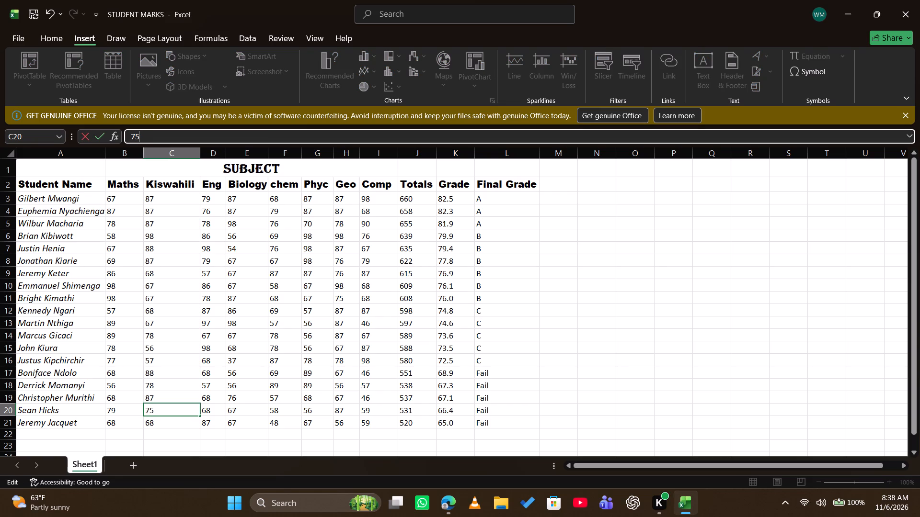
# Set the chem mark of the student in row 20 (cell F20) to 73.
pyautogui.click(286, 413)
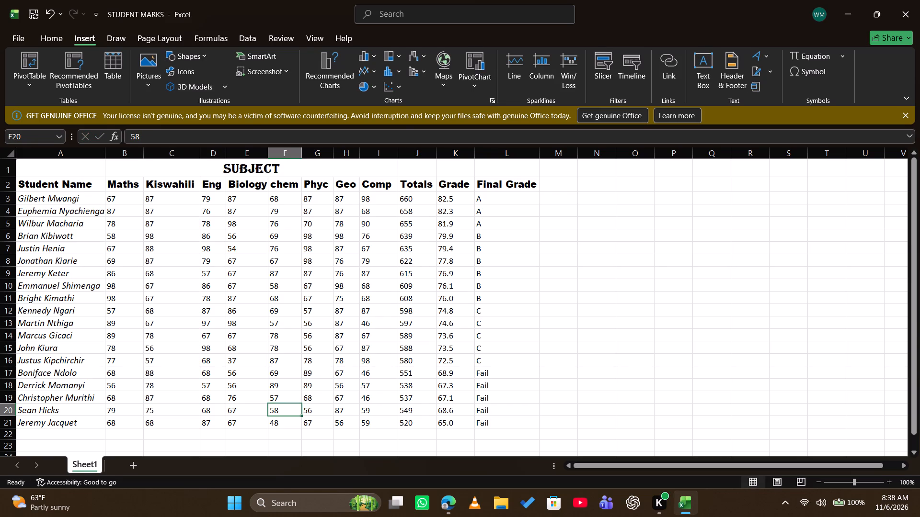
pyautogui.click(147, 137)
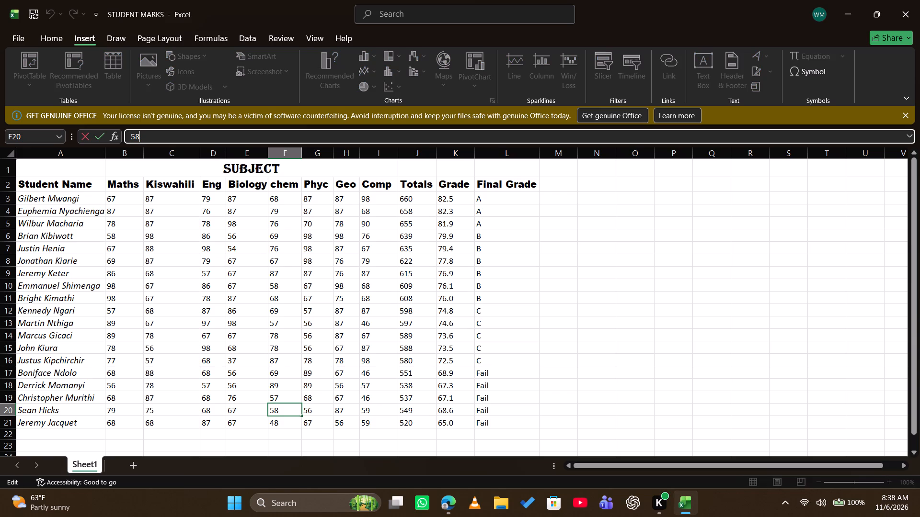
pyautogui.press('BackSpace')
pyautogui.press('BackSpace')
pyautogui.press('7')
pyautogui.press('3')
pyautogui.press('Return')
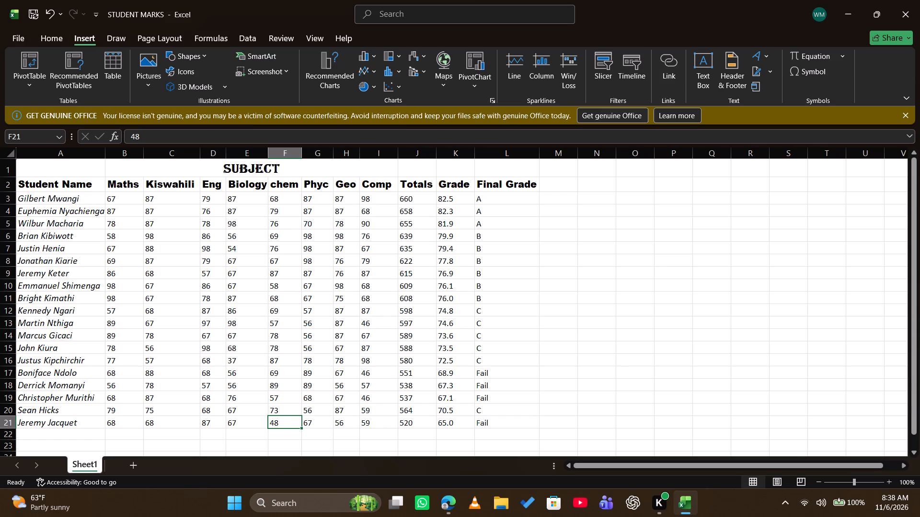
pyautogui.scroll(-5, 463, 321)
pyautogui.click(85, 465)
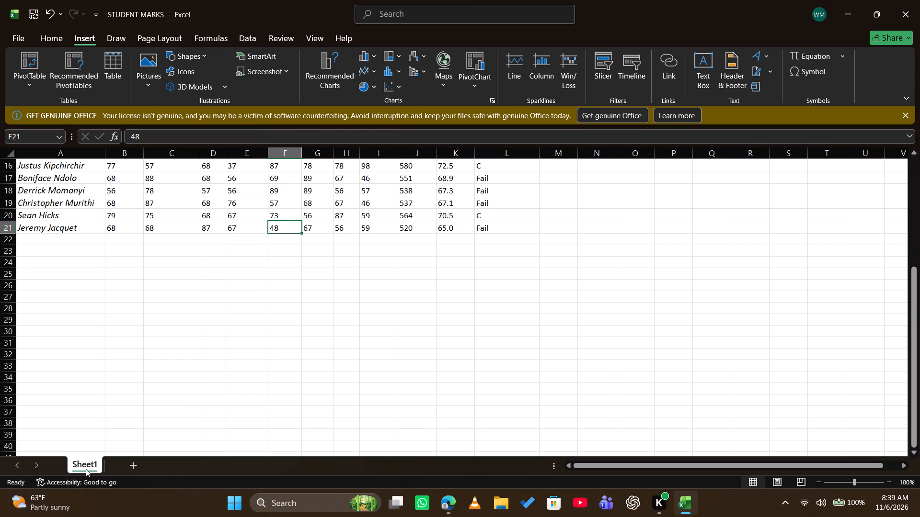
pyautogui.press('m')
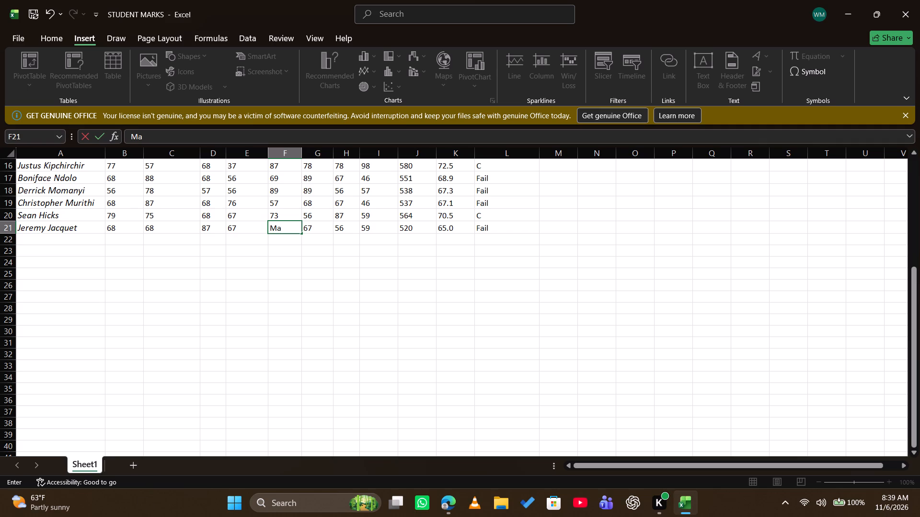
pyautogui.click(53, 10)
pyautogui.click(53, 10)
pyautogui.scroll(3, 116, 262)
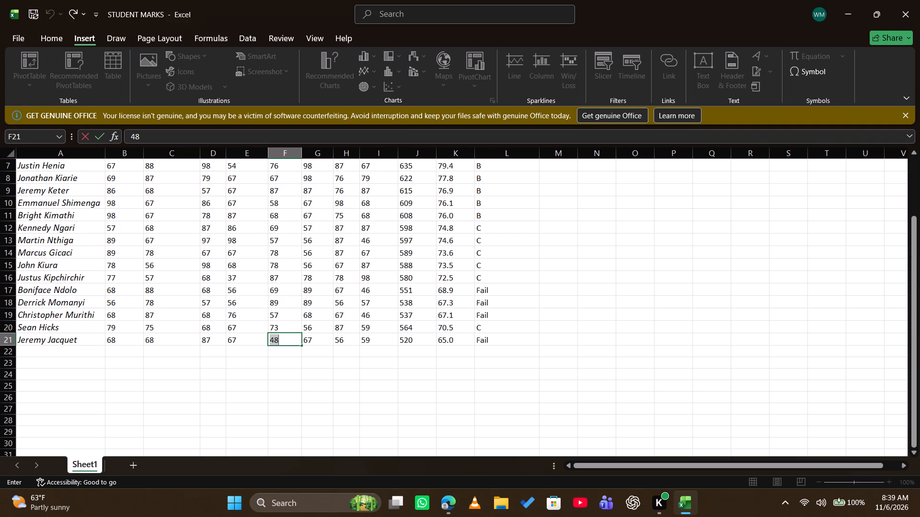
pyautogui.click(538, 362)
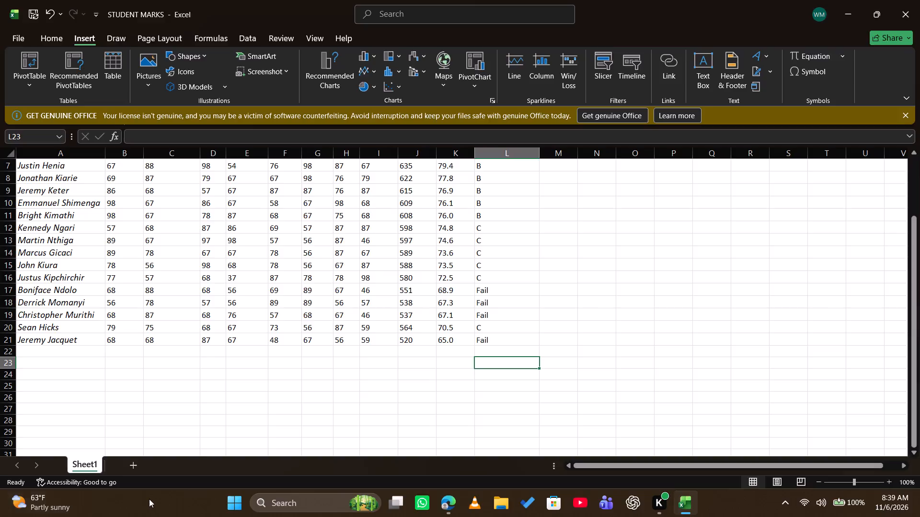
# Rename the worksheet Sheet1 as Marks.
pyautogui.rightClick(87, 462)
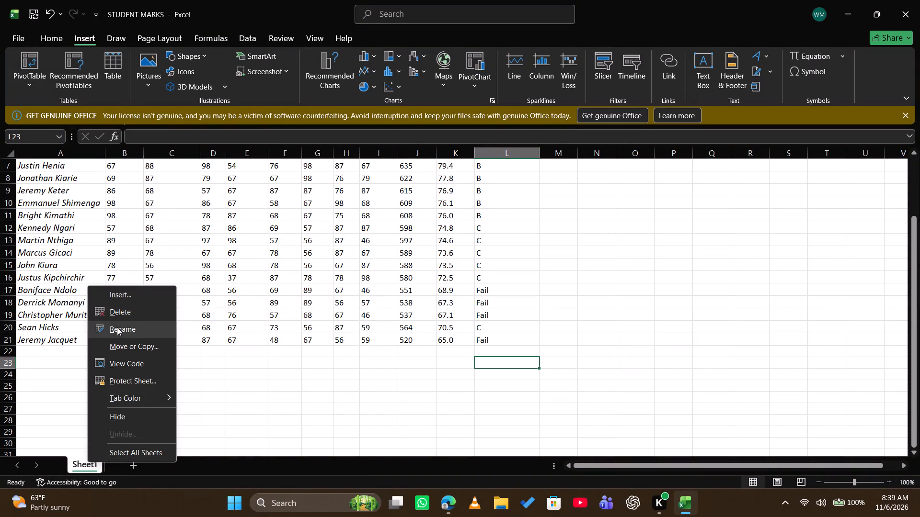
pyautogui.click(117, 328)
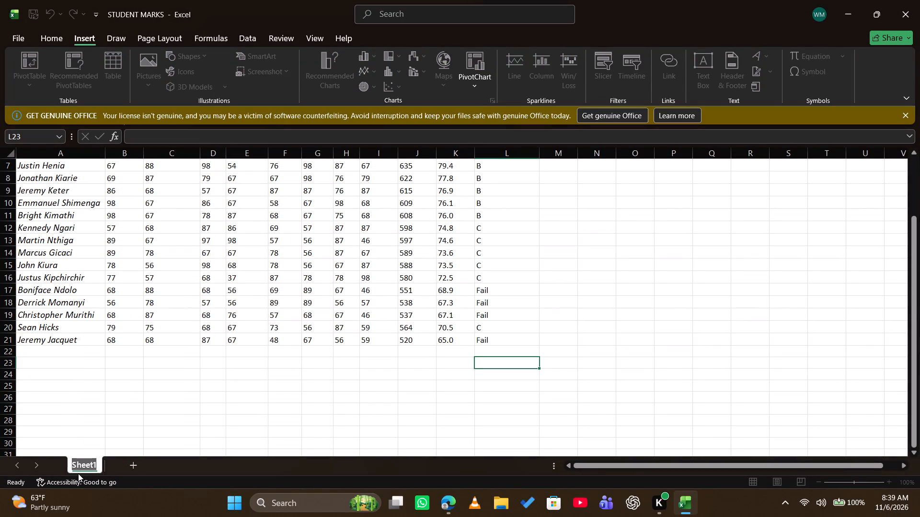
pyautogui.press('m')
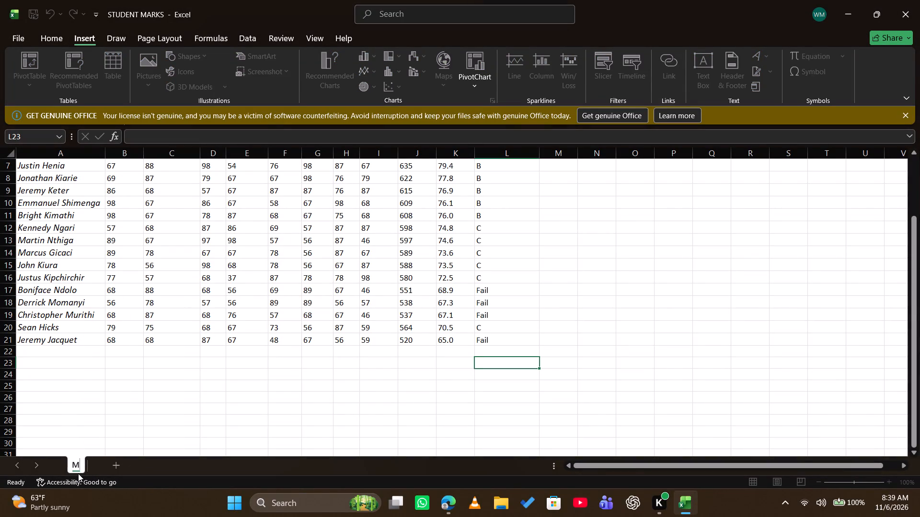
pyautogui.write('rks')
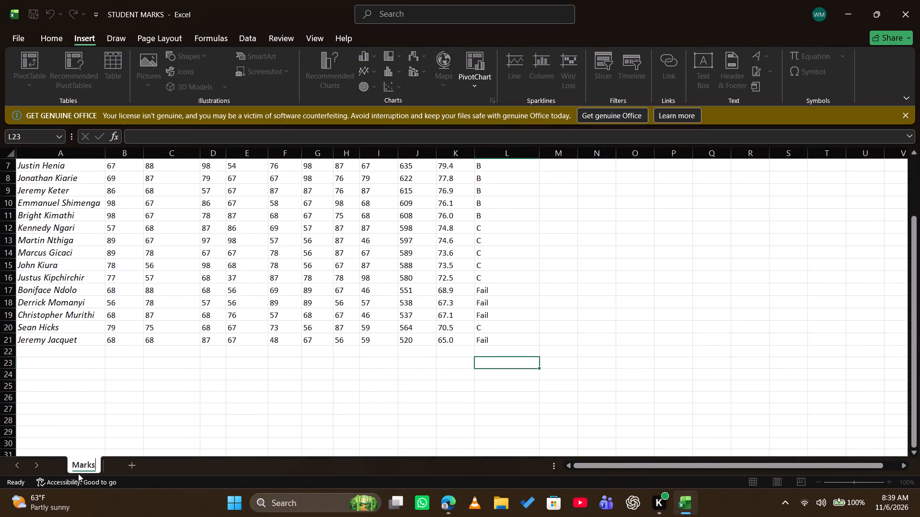
pyautogui.press('Return')
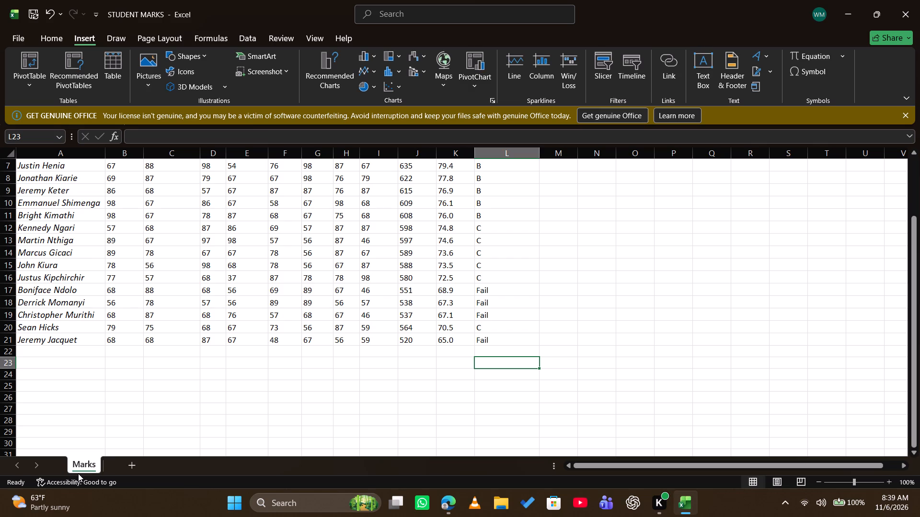
# Add a new blank worksheet after the Marks sheet.
pyautogui.click(129, 461)
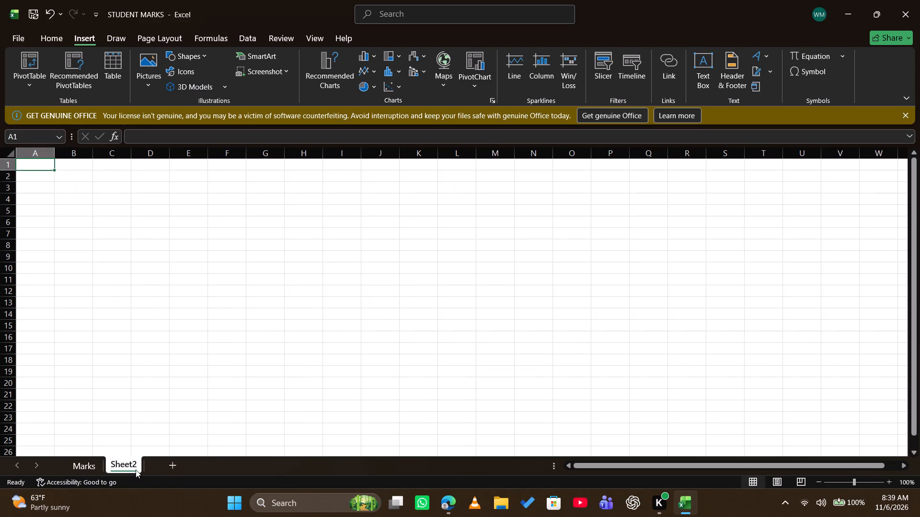
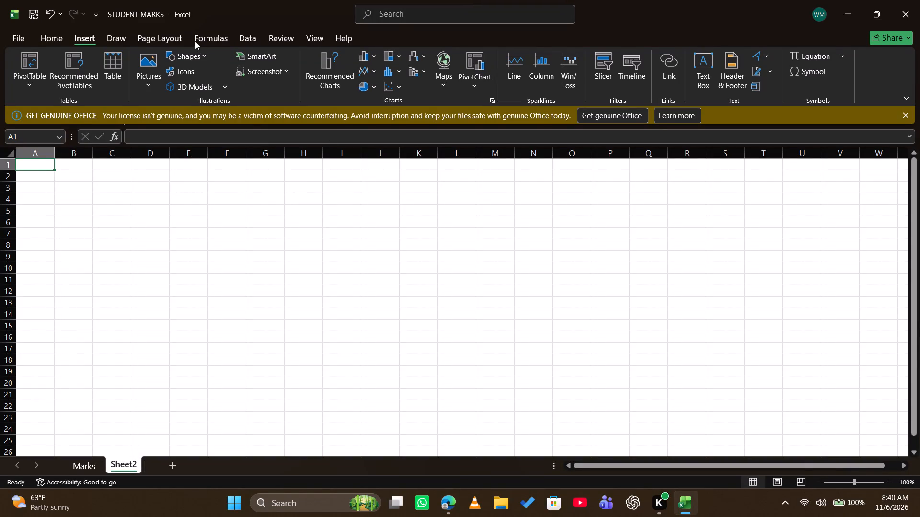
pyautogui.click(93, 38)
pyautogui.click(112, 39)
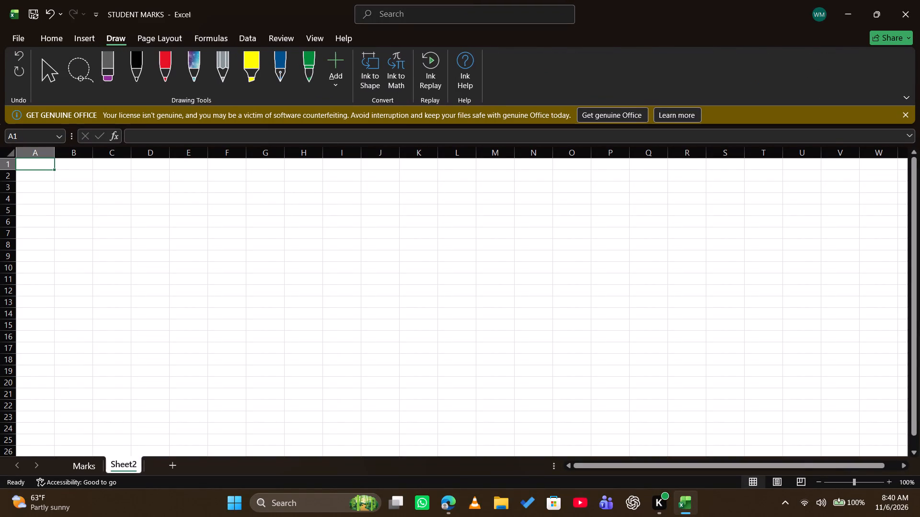